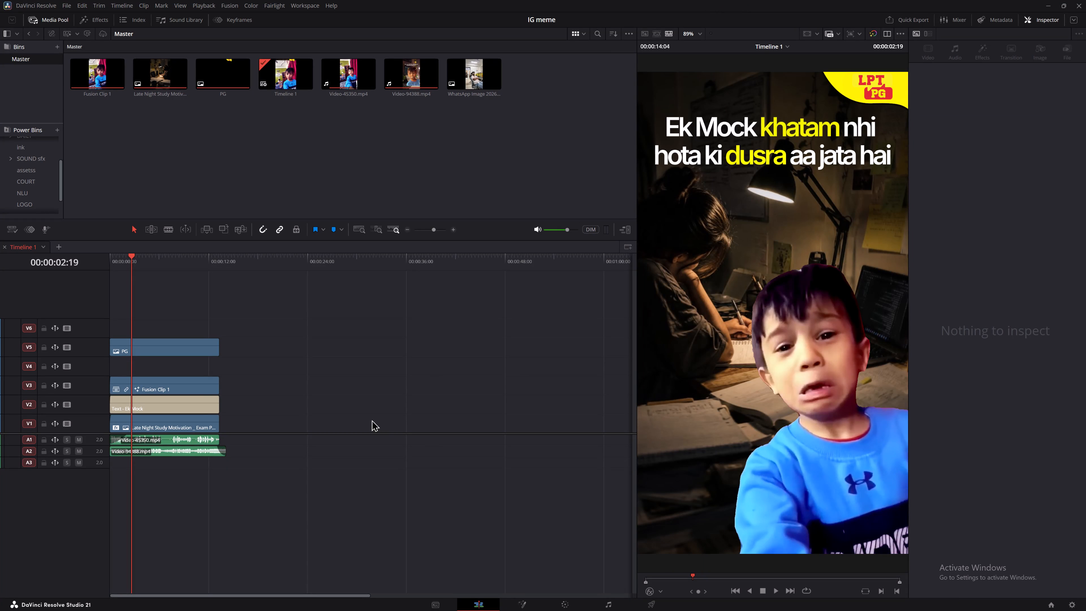
# Start a new project inside the REEL'S folder of the local project library and clear the default project name.
pyautogui.click(1052, 600)
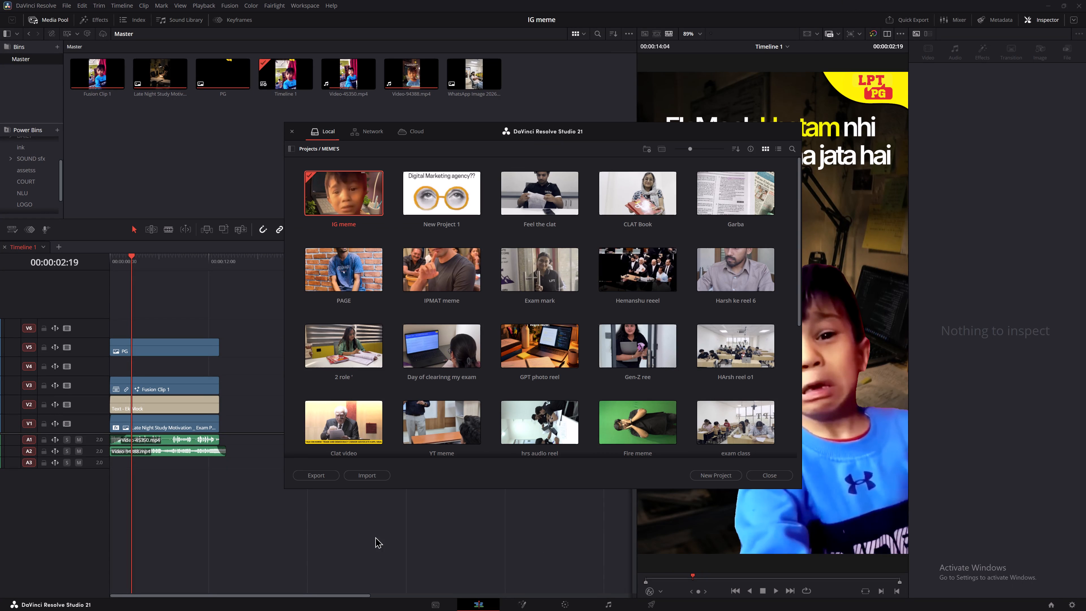
pyautogui.click(312, 149)
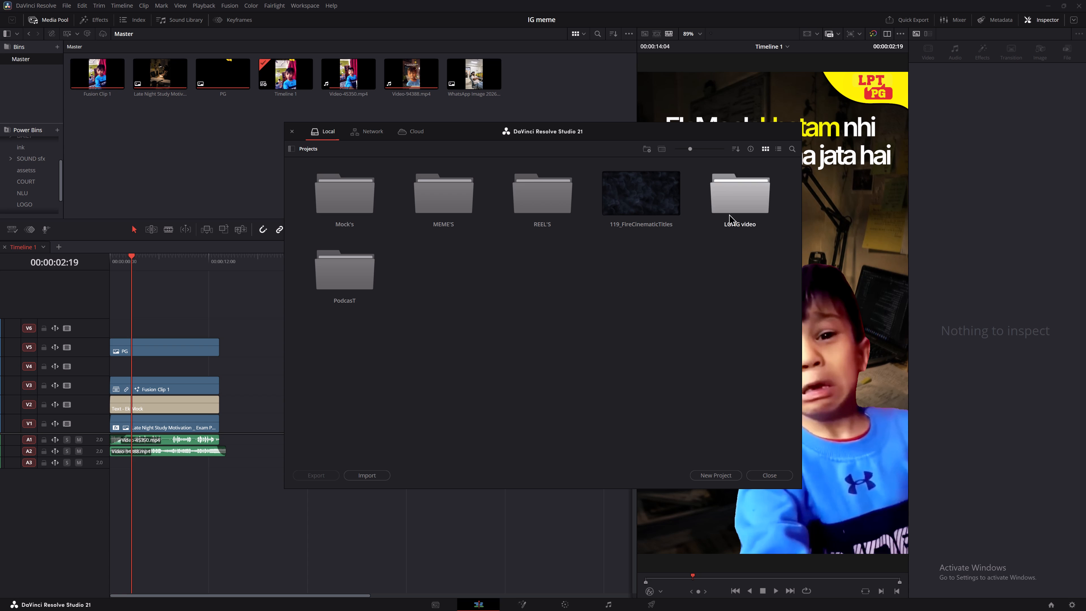
pyautogui.doubleClick(530, 193)
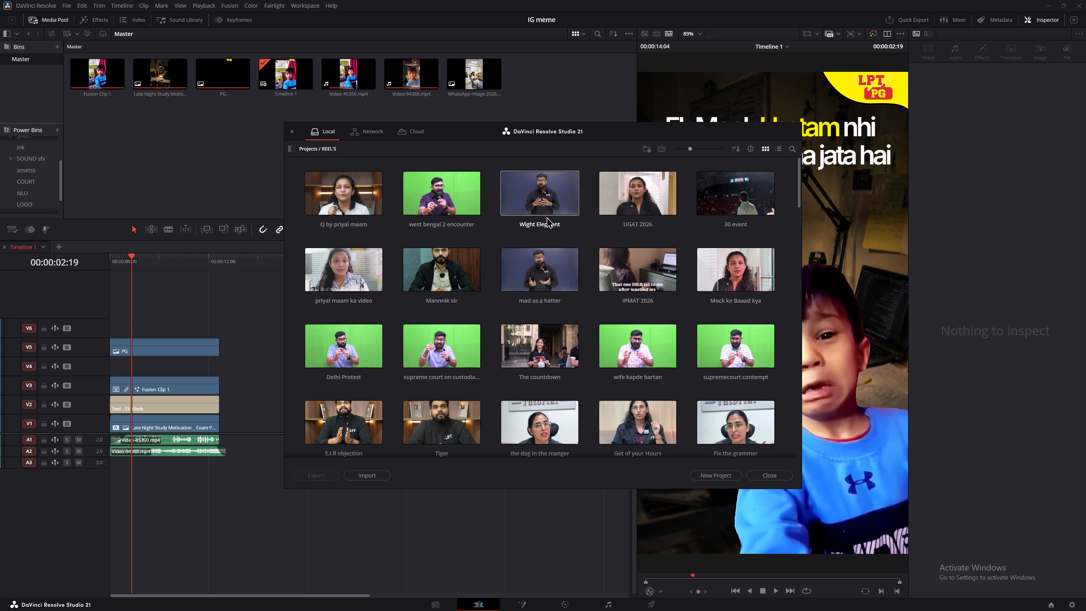
pyautogui.click(710, 475)
pyautogui.press('BackSpace')
pyautogui.press('BackSpace')
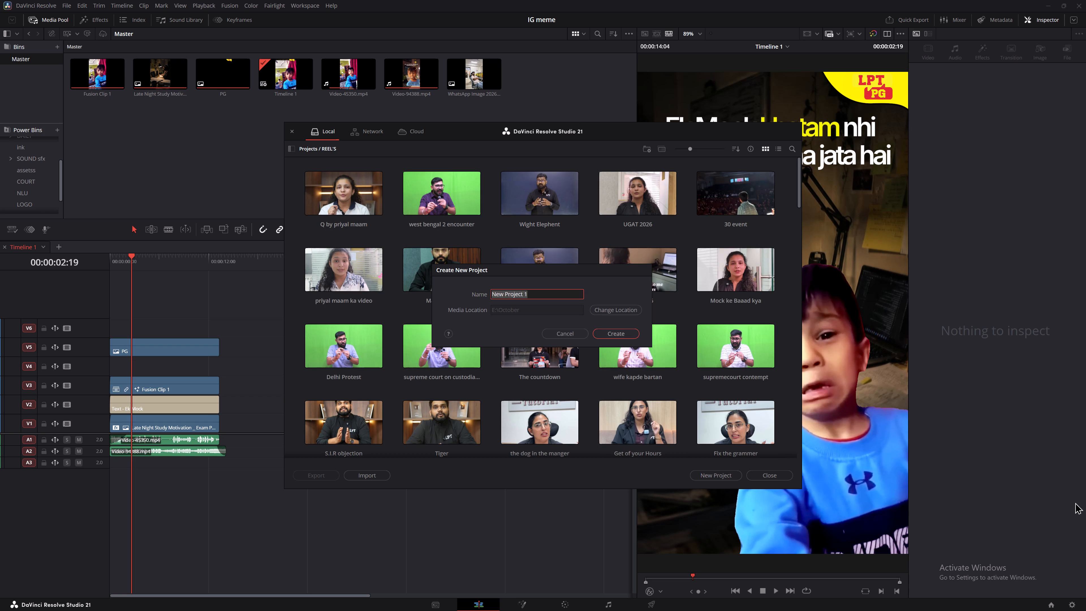
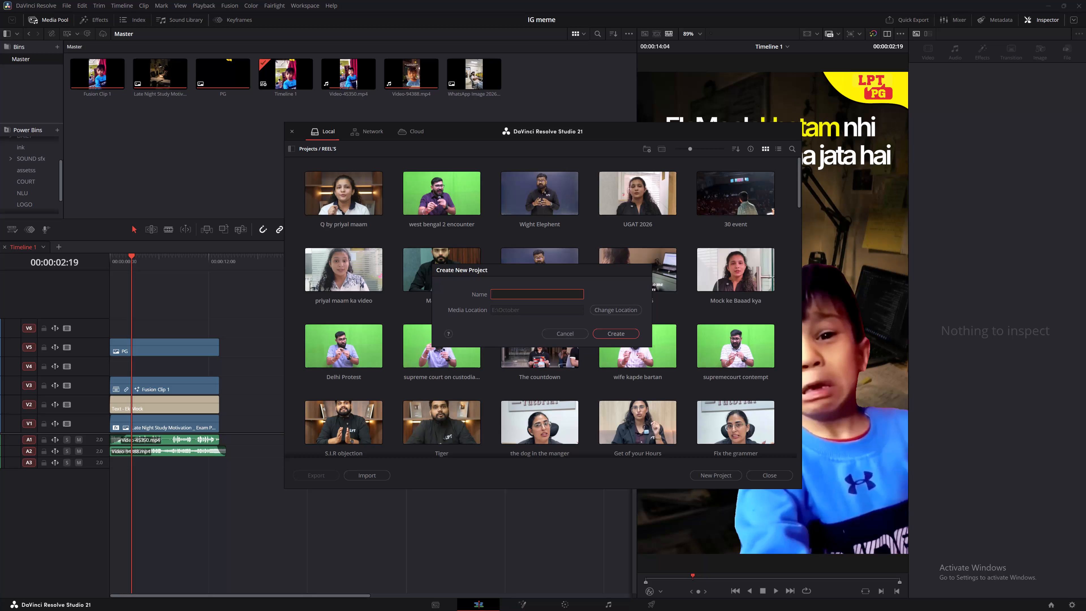
# Name the new project "All india Evet" and create it.
pyautogui.hotkey('shift', 'e')
pyautogui.write('vr')
pyautogui.press('BackSpace')
pyautogui.press('e')
pyautogui.write('t')
pyautogui.press('space')
pyautogui.hotkey('ctrl', 'Left')
pyautogui.write('All india')
pyautogui.press('space')
pyautogui.press('BackSpace')
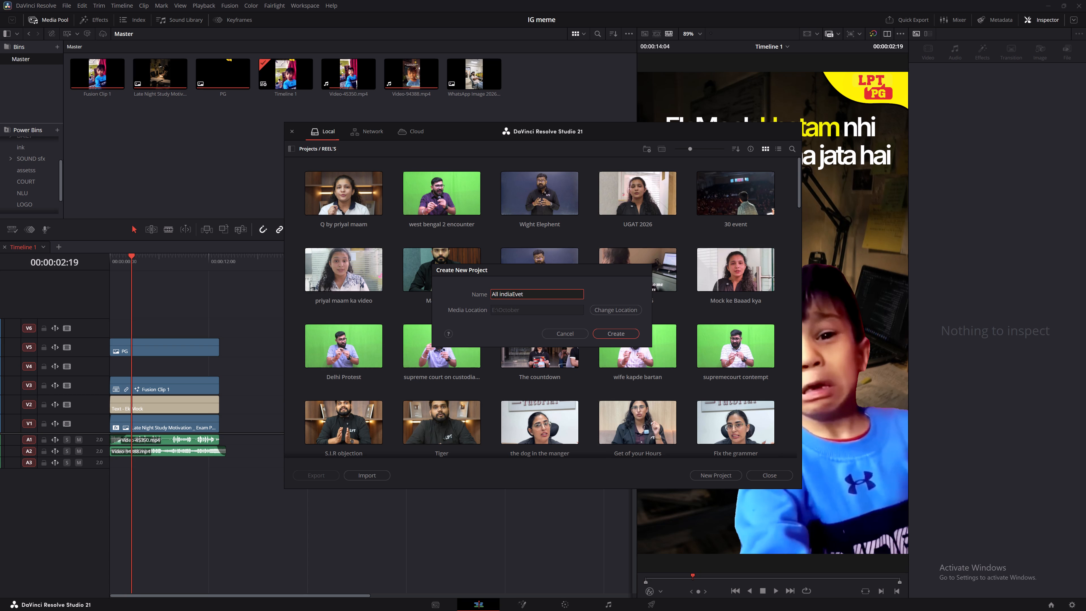
pyautogui.press('space')
pyautogui.press('Return')
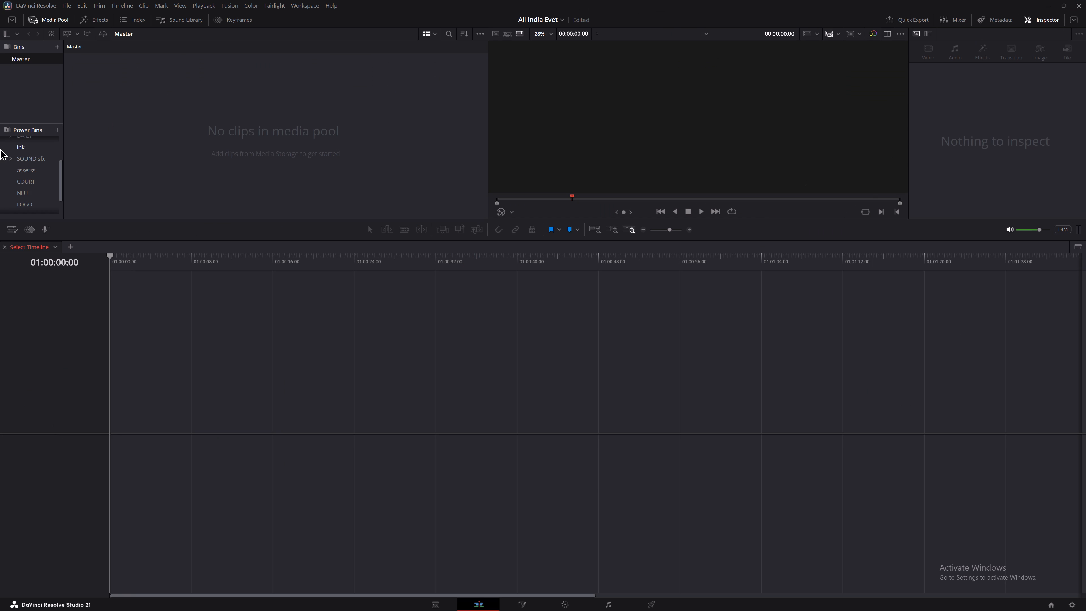
# Import all media files from the drive-download folder inside November > 2 > Video 2 > RAW.
pyautogui.hotkey('ctrl', 'i')
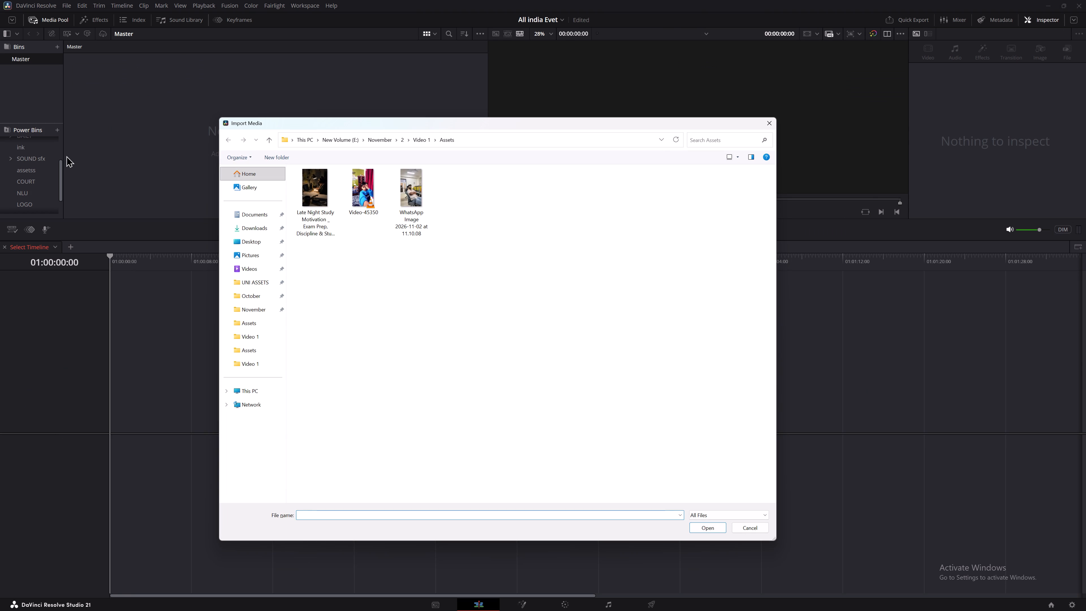
pyautogui.click(157, 113)
pyautogui.click(401, 139)
pyautogui.doubleClick(372, 192)
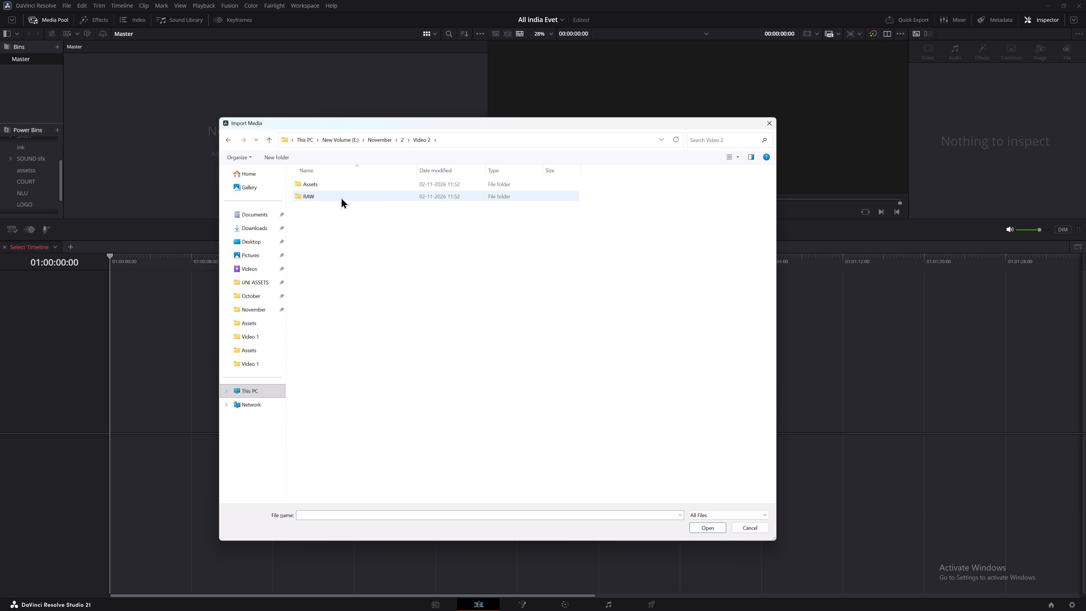
pyautogui.doubleClick(341, 197)
pyautogui.click(358, 181)
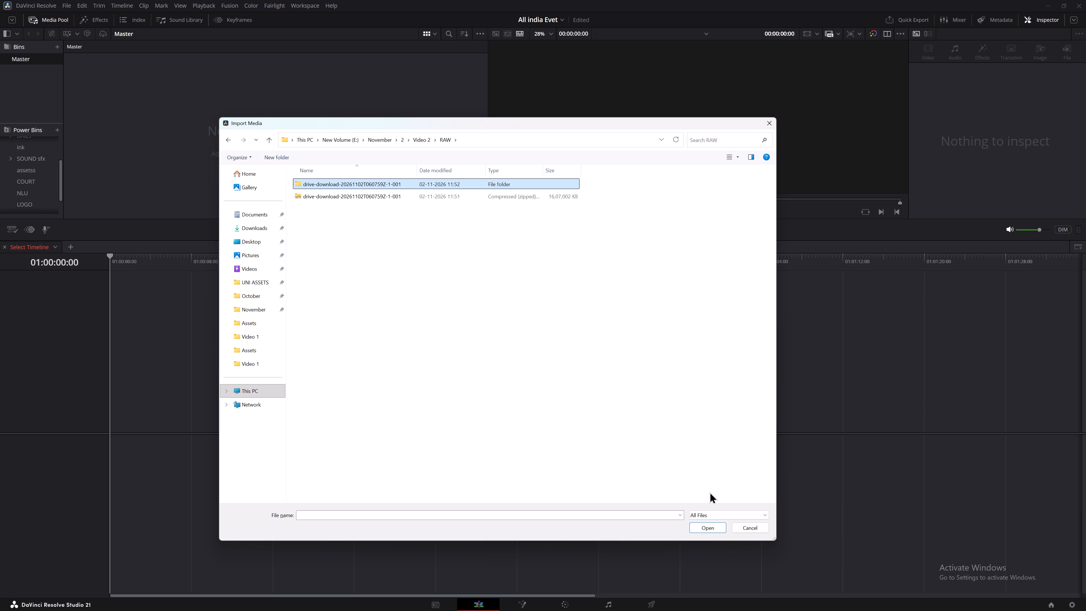
pyautogui.click(709, 533)
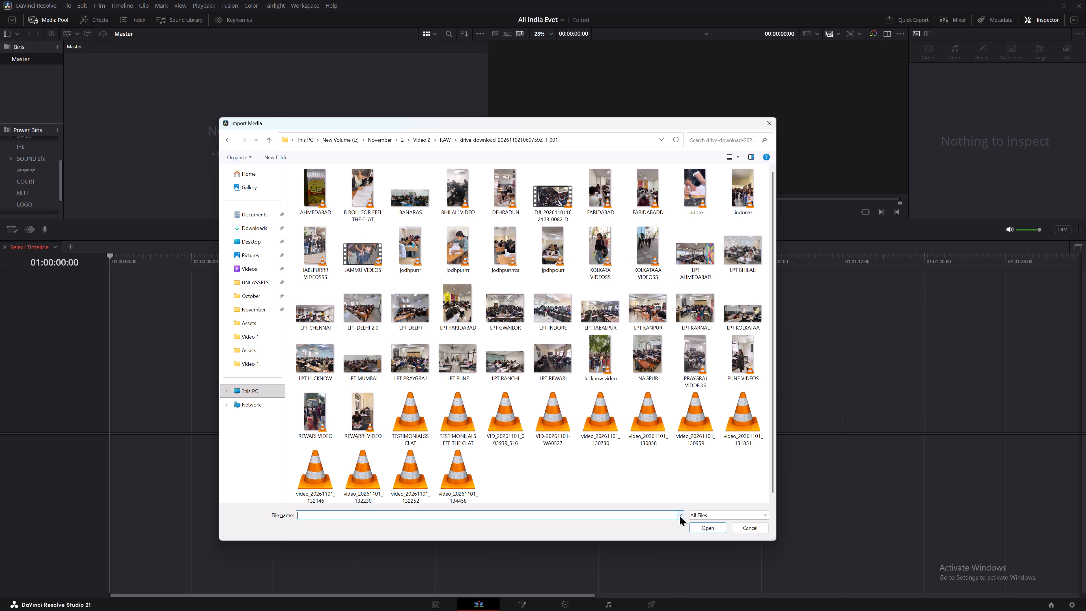
pyautogui.scroll(-3, 554, 346)
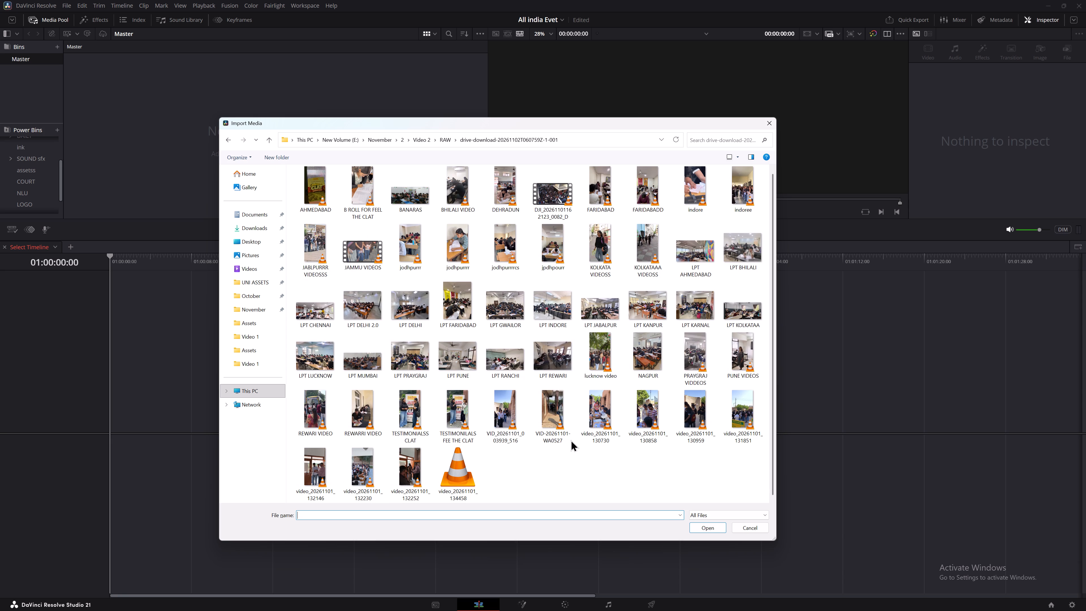
pyautogui.scroll(5, 573, 465)
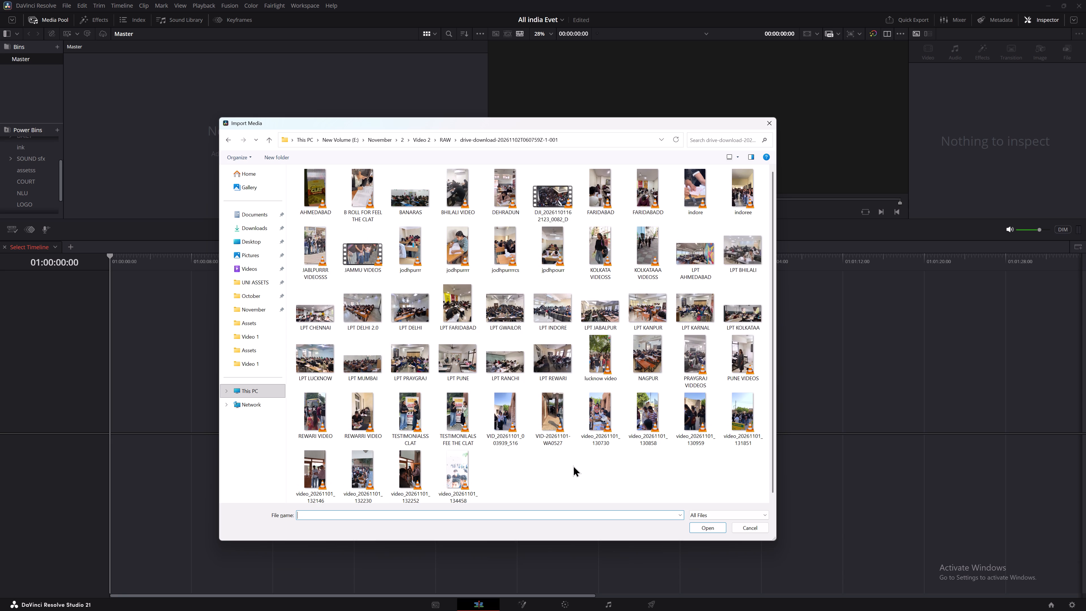
pyautogui.hotkey('ctrl', 'a')
pyautogui.keyDown('ctrl'); pyautogui.click(572, 460); pyautogui.keyUp('ctrl')
pyautogui.hotkey('ctrl', 'a')
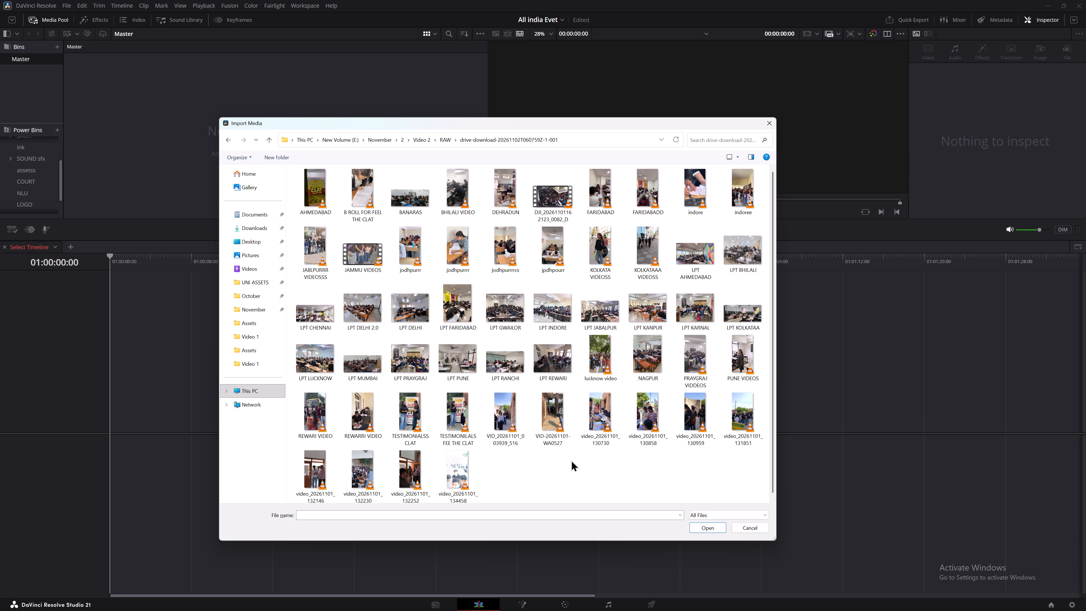
pyautogui.press('Return')
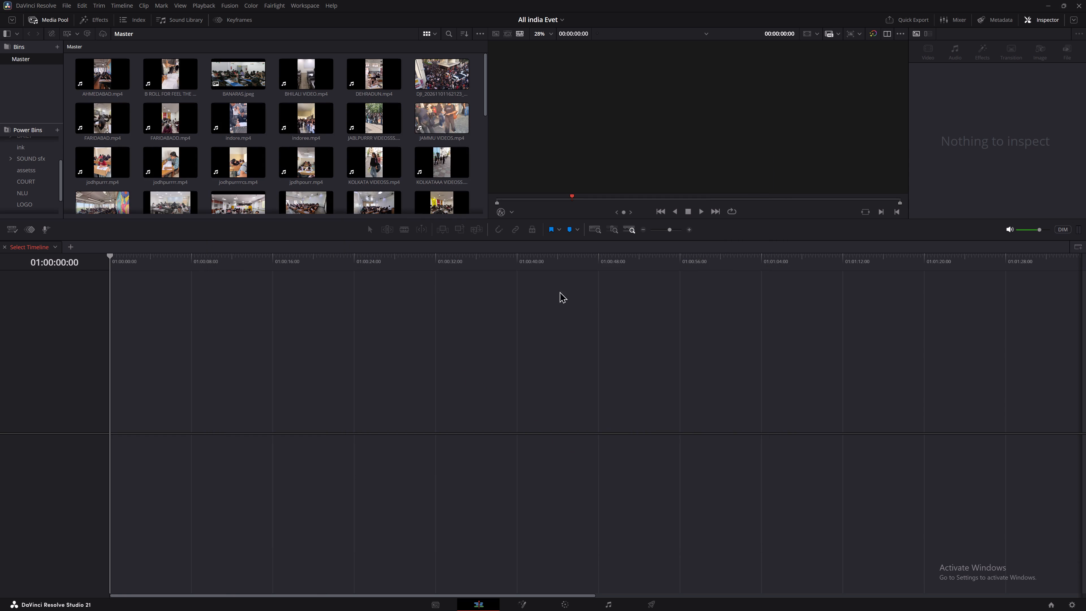
# Enlarge the media pool and viewer area by lowering its boundary with the timeline.
pyautogui.moveTo(199, 239); pyautogui.dragTo(201, 284)
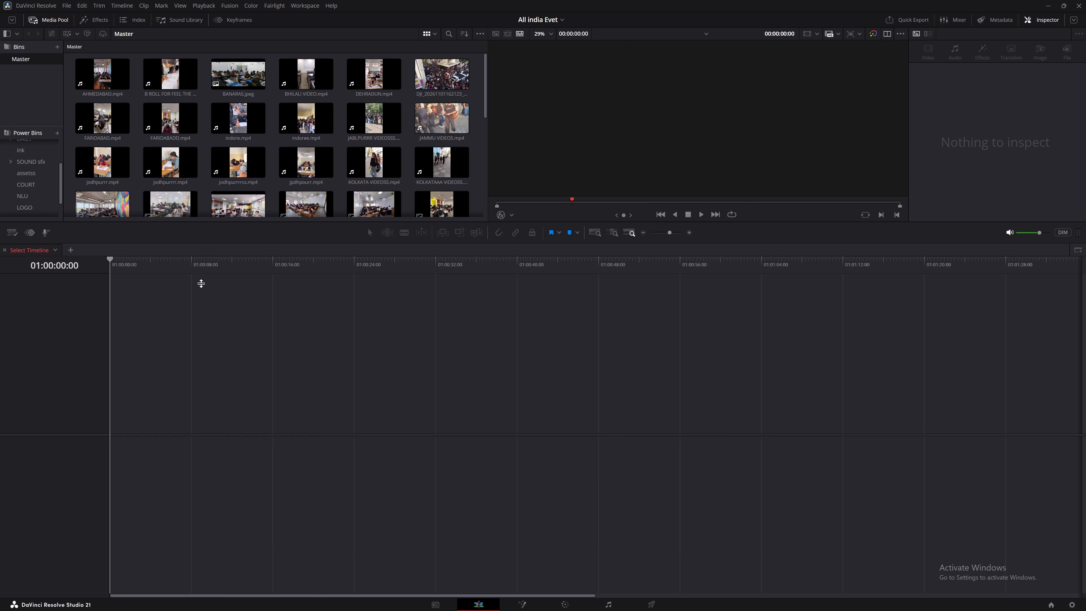
pyautogui.moveTo(201, 284); pyautogui.dragTo(195, 383)
pyautogui.scroll(5, 30, 298)
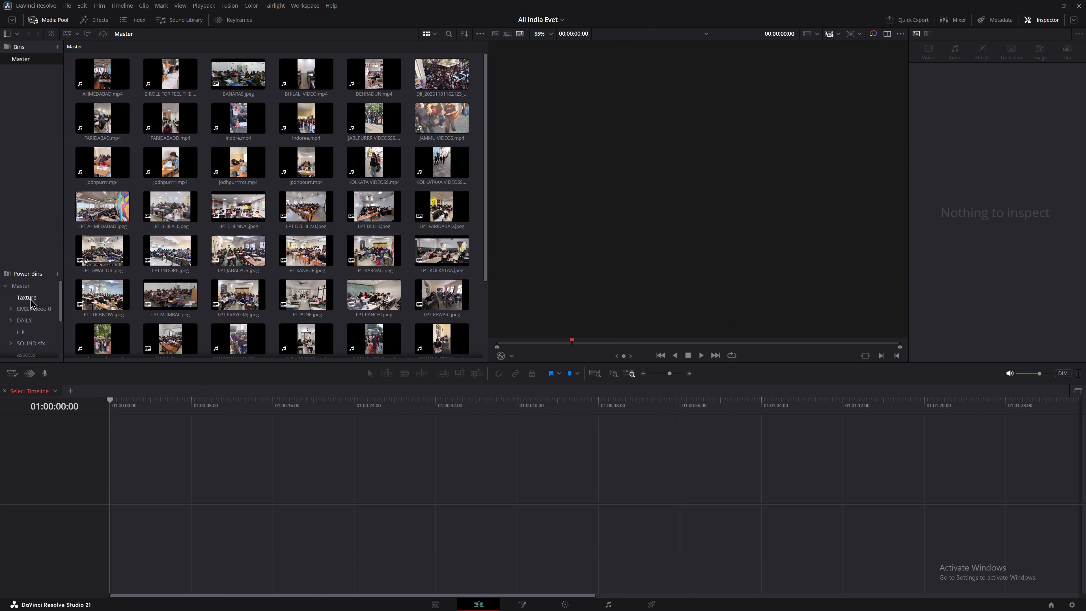
# Create a new bin named RAW under the Master bin.
pyautogui.click(14, 74)
pyautogui.hotkey('ctrl', 'shift', 'n')
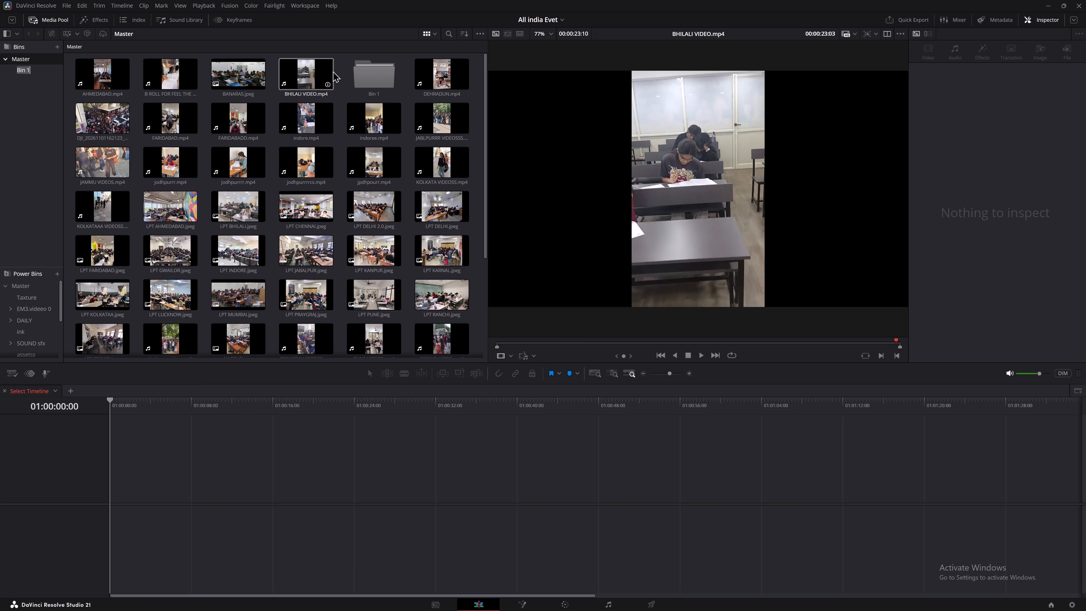
pyautogui.hotkey('shift', 'BackSpace')
pyautogui.write('RAWET')
pyautogui.press('BackSpace')
pyautogui.press('BackSpace')
pyautogui.press('BackSpace')
pyautogui.hotkey('shift', 'w')
pyautogui.press('Return')
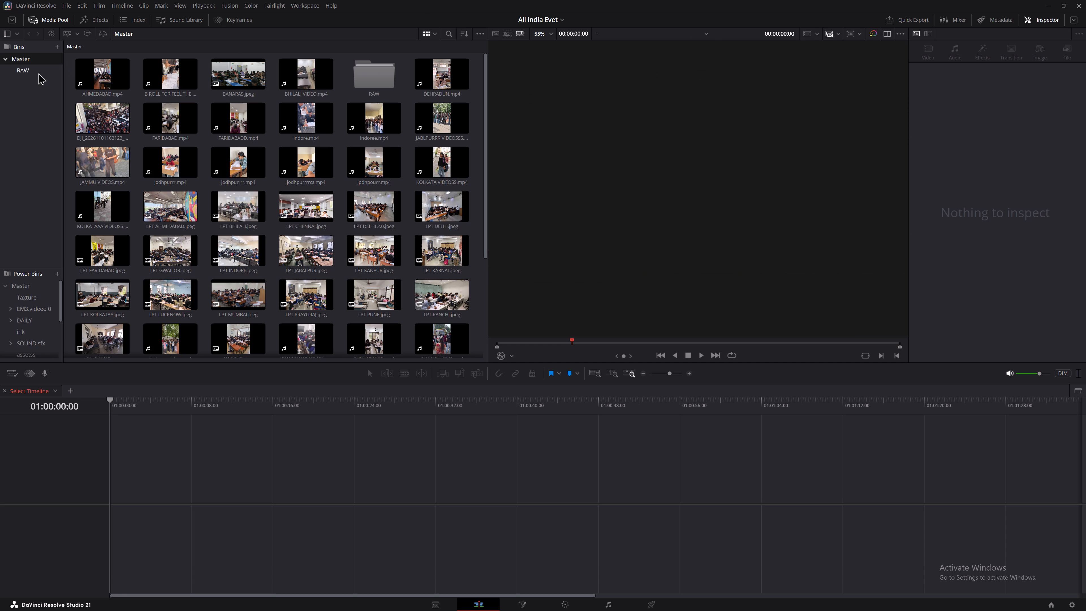
# Move all imported clips and stills from the Master bin into the RAW bin.
pyautogui.click(37, 73)
pyautogui.click(39, 61)
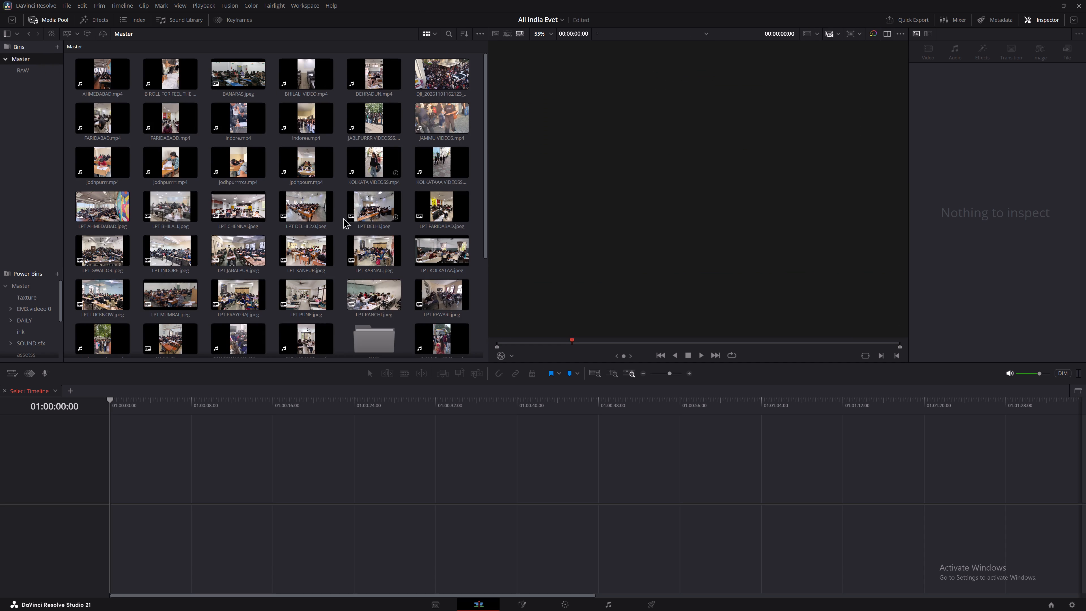
pyautogui.scroll(-5, 344, 240)
pyautogui.hotkey('ctrl', 'a')
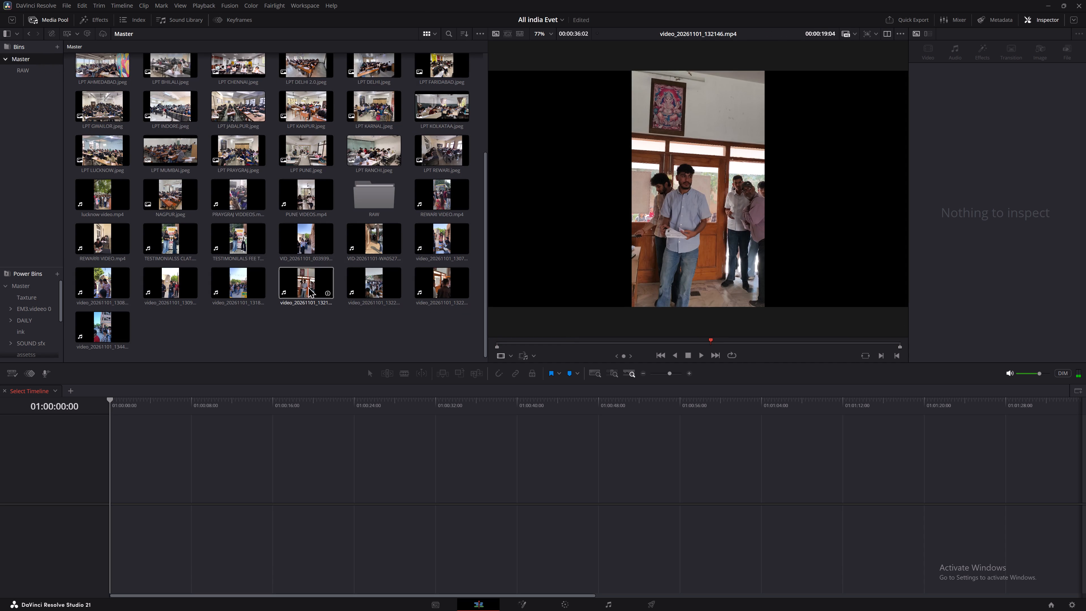
pyautogui.click(273, 347)
pyautogui.hotkey('ctrl', 'a')
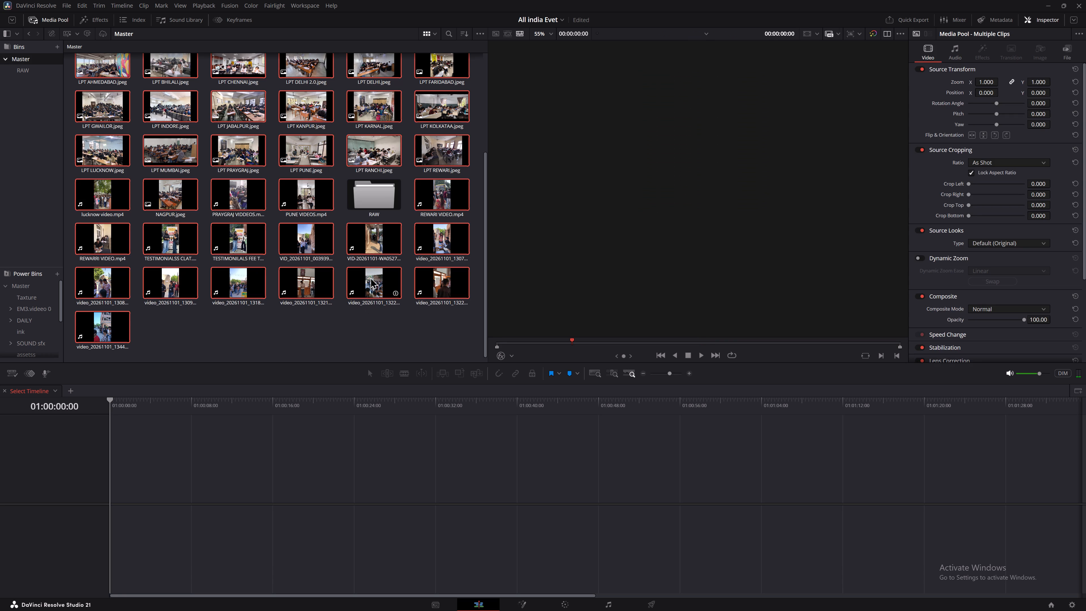
pyautogui.keyDown('ctrl'); pyautogui.click(378, 207); pyautogui.keyUp('ctrl')
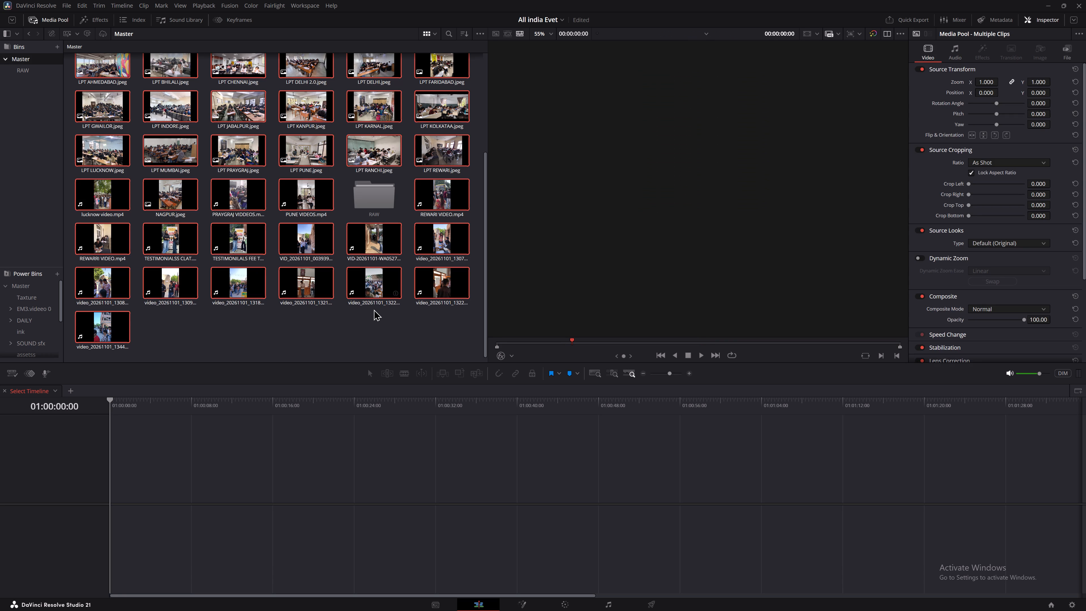
pyautogui.hotkey('ctrl', 'x')
pyautogui.click(26, 61)
pyautogui.click(35, 81)
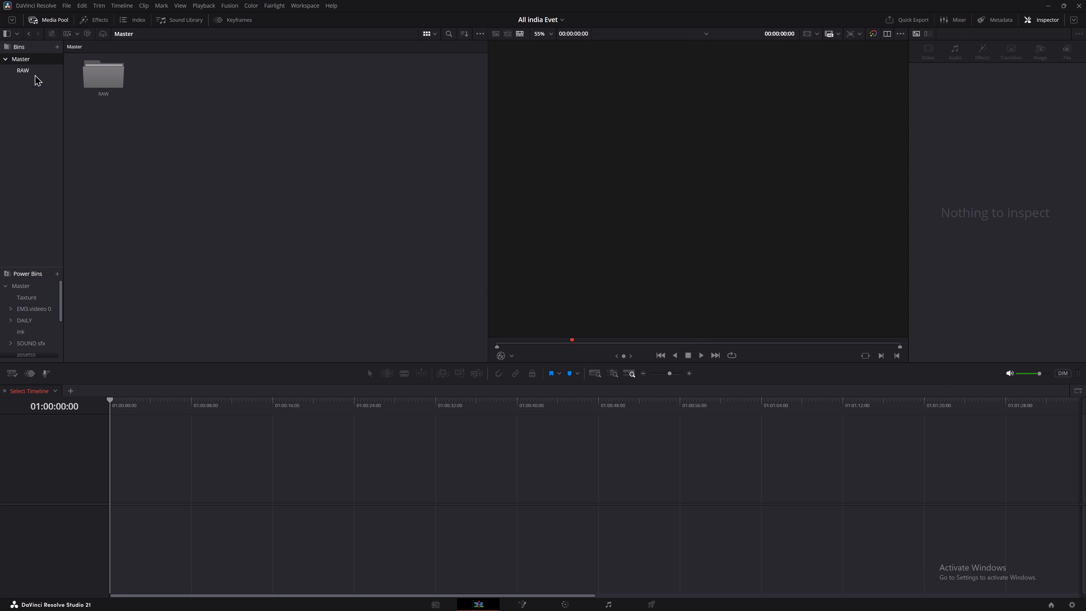
pyautogui.click(35, 74)
pyautogui.click(90, 76)
pyautogui.click(93, 77)
pyautogui.hotkey('ctrl', 'v')
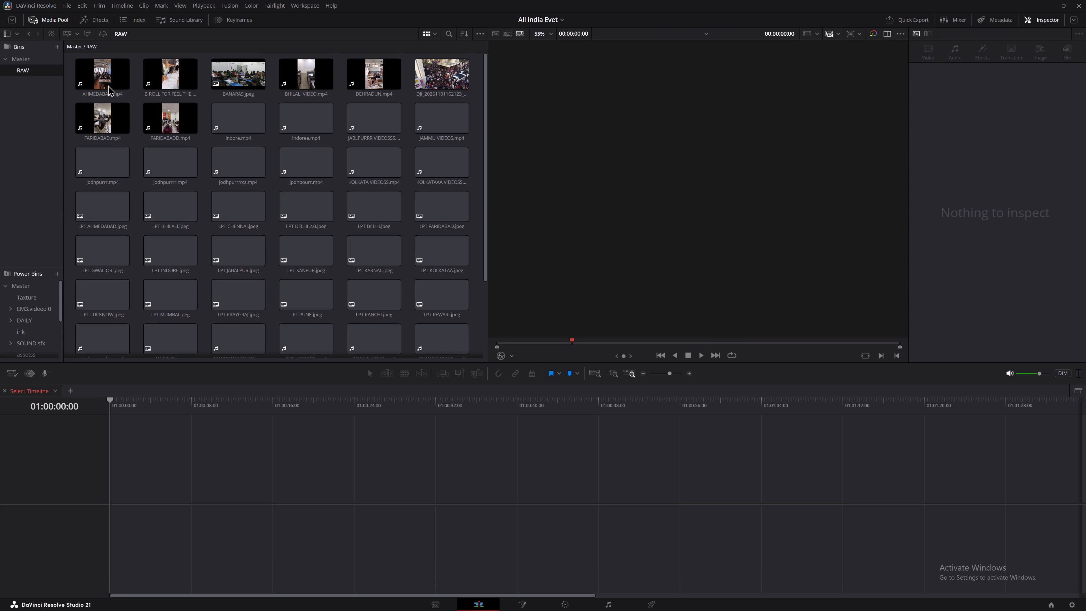
# Show the contents of the RAW bin in List View.
pyautogui.click(37, 56)
pyautogui.click(46, 70)
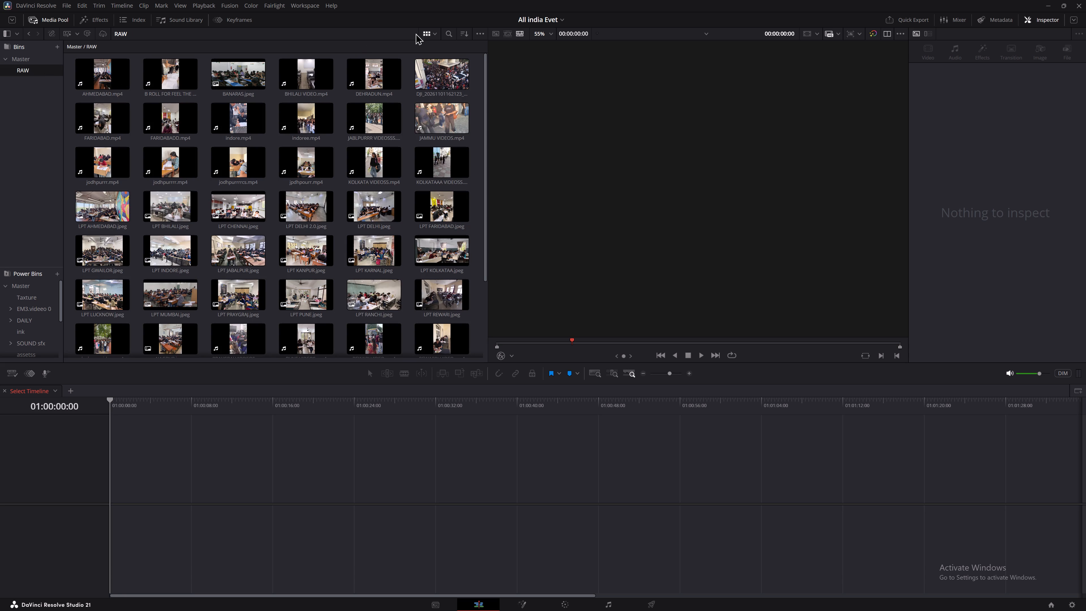
pyautogui.click(432, 33)
pyautogui.click(434, 34)
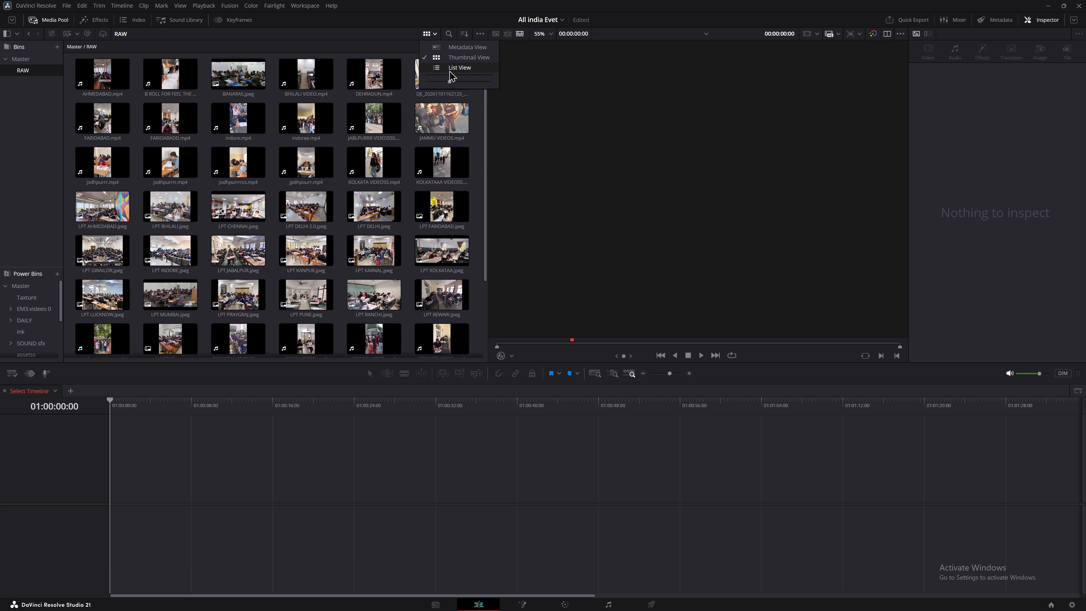
pyautogui.click(449, 70)
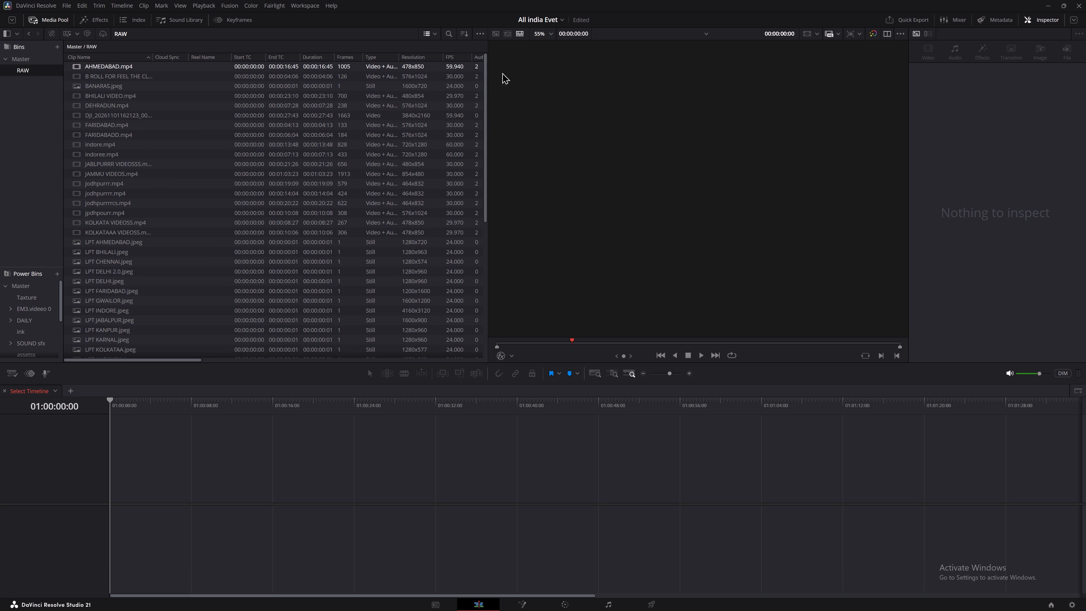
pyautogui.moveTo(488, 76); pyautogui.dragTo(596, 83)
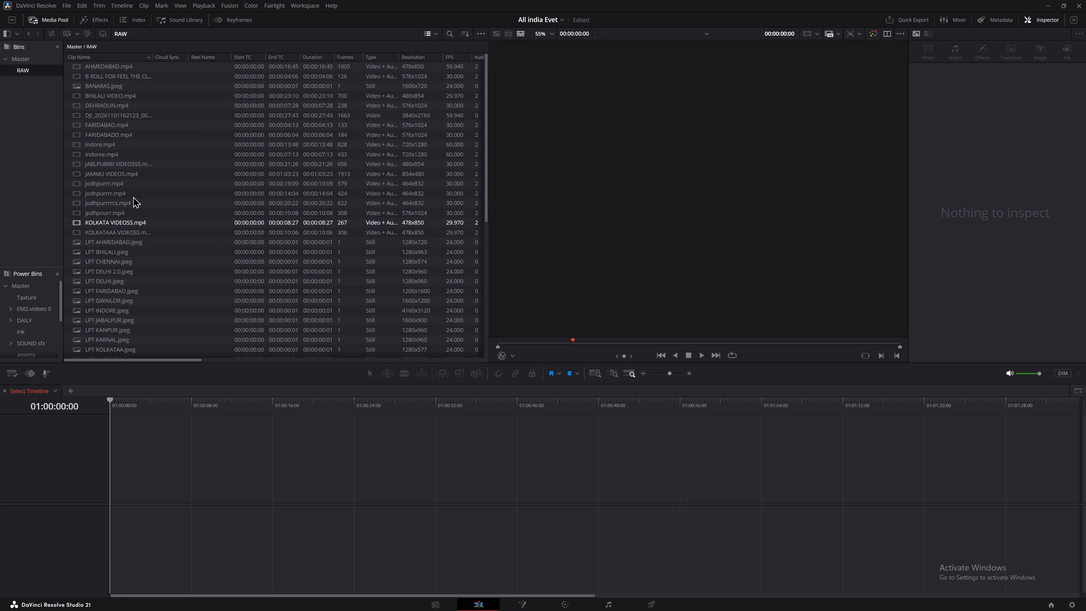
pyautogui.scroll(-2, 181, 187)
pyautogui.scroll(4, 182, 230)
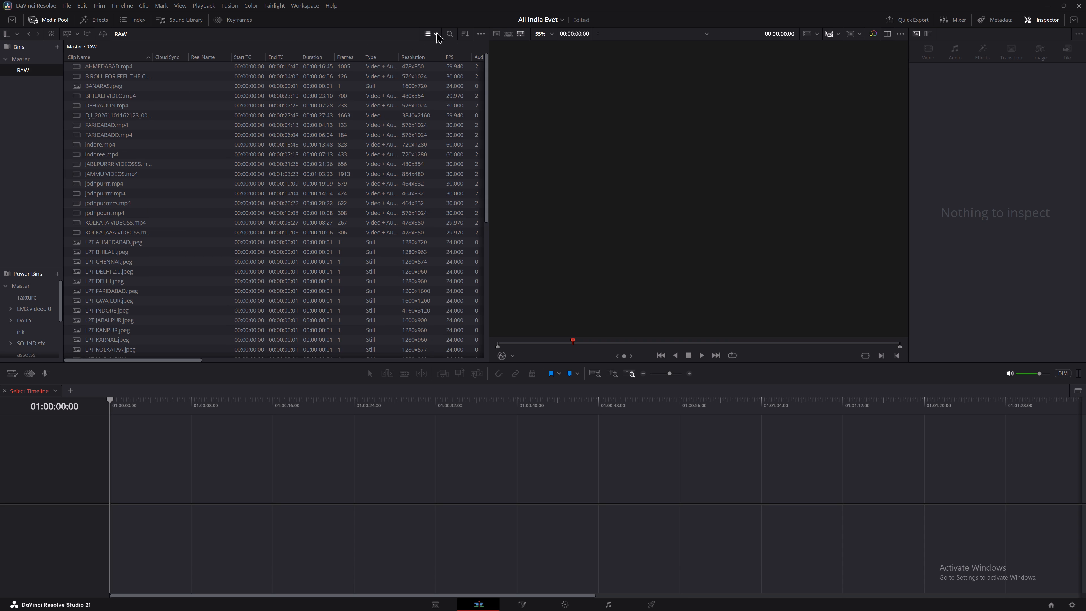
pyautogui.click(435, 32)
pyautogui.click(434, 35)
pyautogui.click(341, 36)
# Sort the clips in the RAW bin by Duration and look through the list.
pyautogui.click(468, 34)
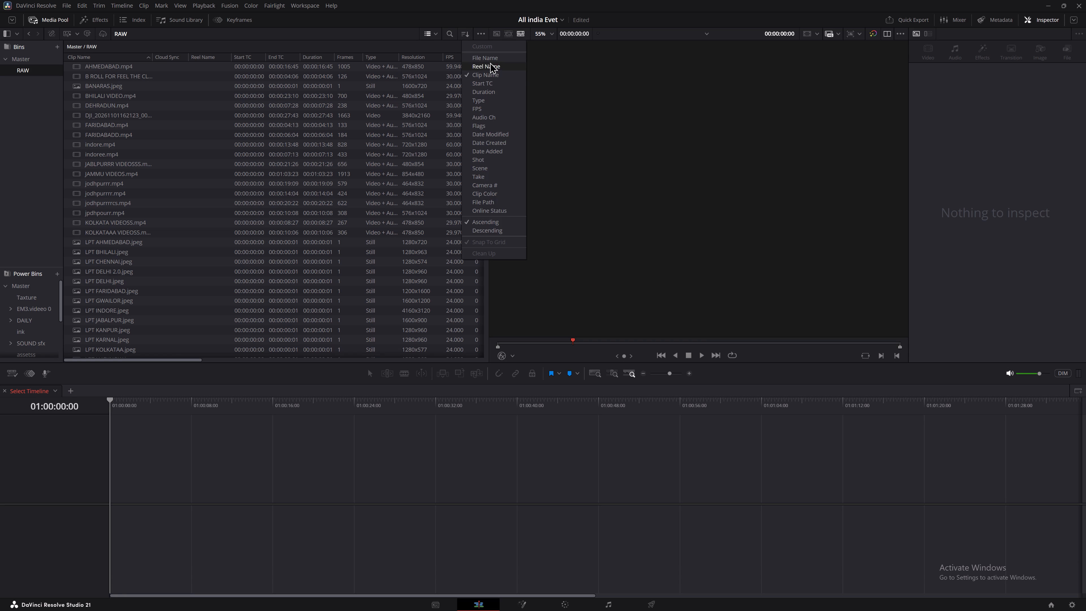
pyautogui.click(490, 76)
pyautogui.click(462, 37)
pyautogui.click(496, 89)
pyautogui.scroll(5, 274, 203)
pyautogui.scroll(-15, 275, 211)
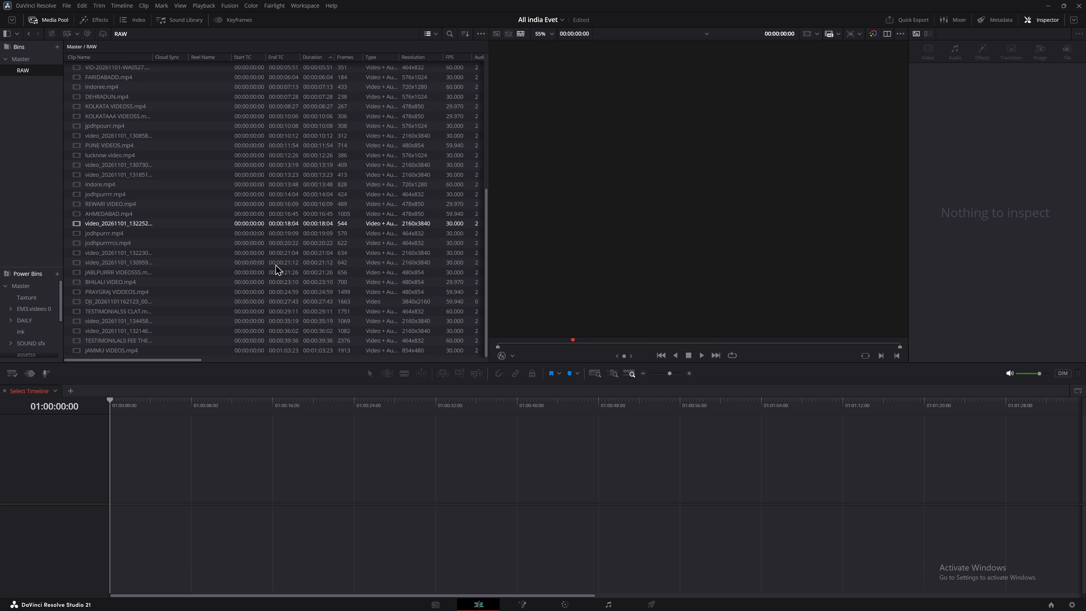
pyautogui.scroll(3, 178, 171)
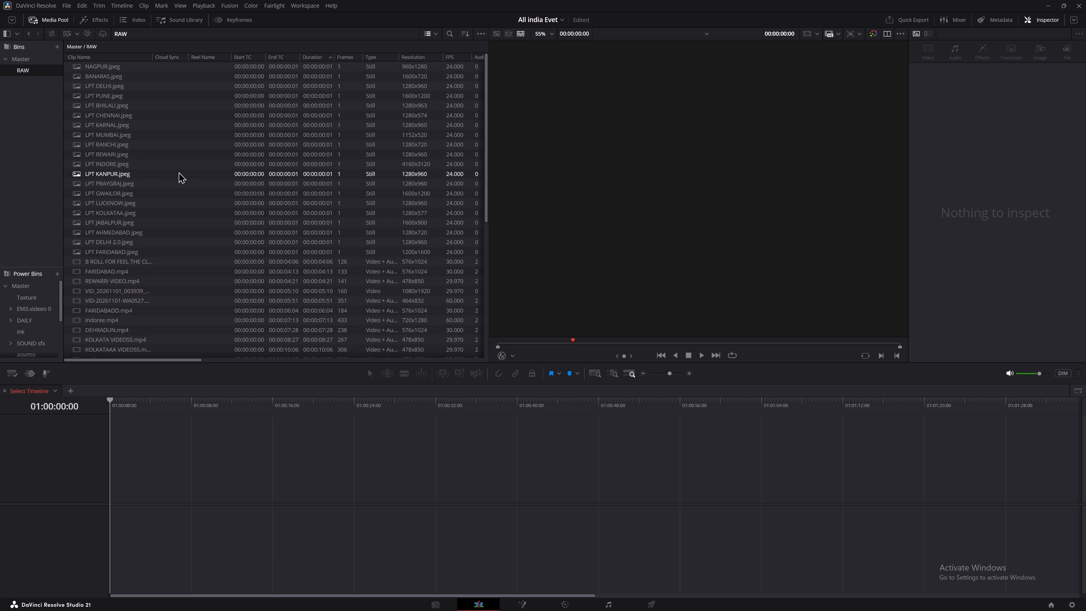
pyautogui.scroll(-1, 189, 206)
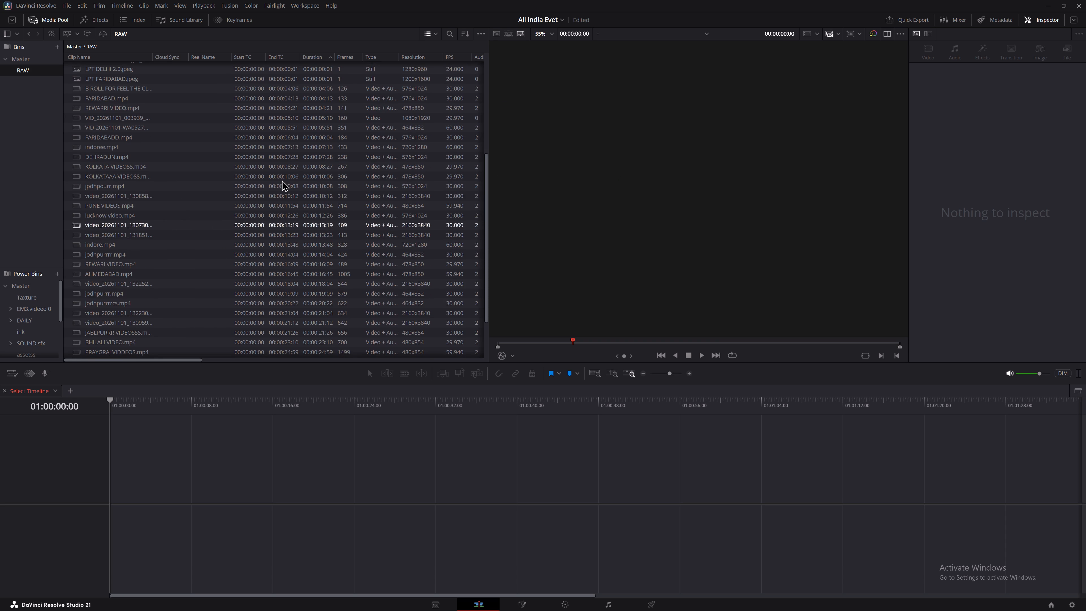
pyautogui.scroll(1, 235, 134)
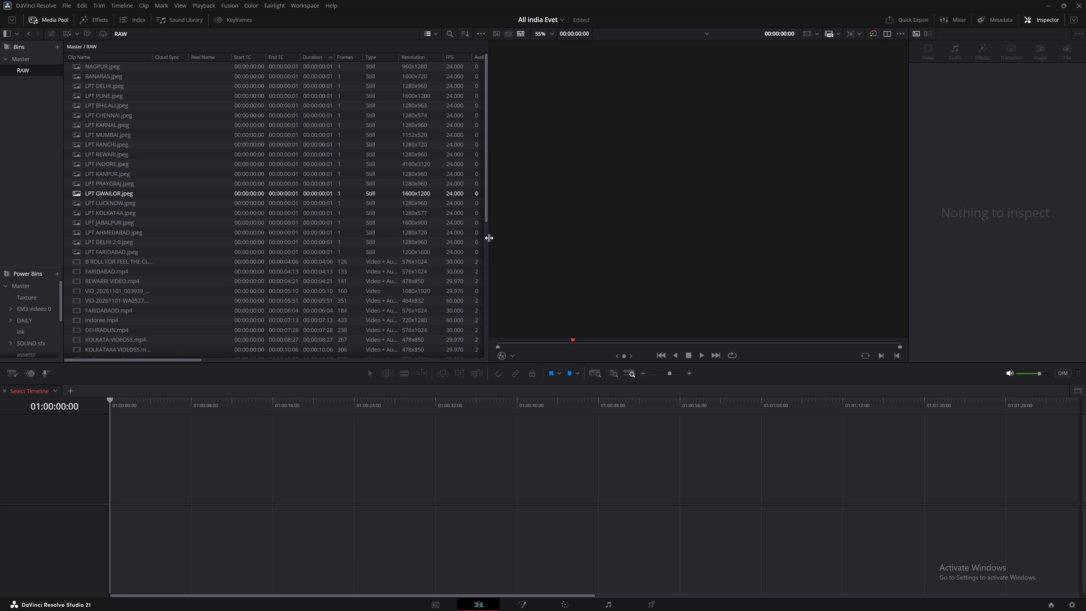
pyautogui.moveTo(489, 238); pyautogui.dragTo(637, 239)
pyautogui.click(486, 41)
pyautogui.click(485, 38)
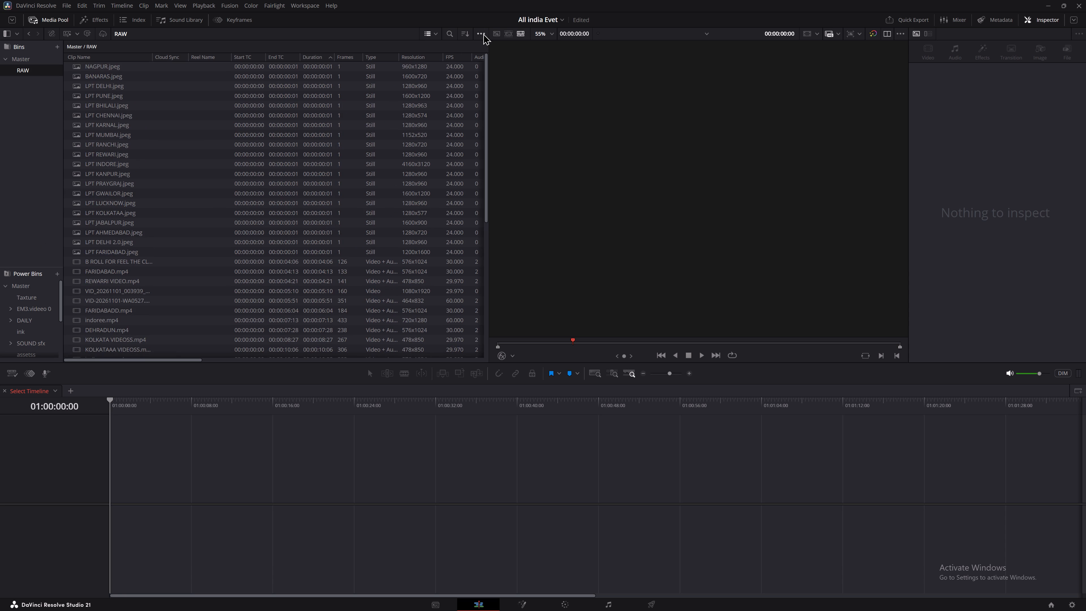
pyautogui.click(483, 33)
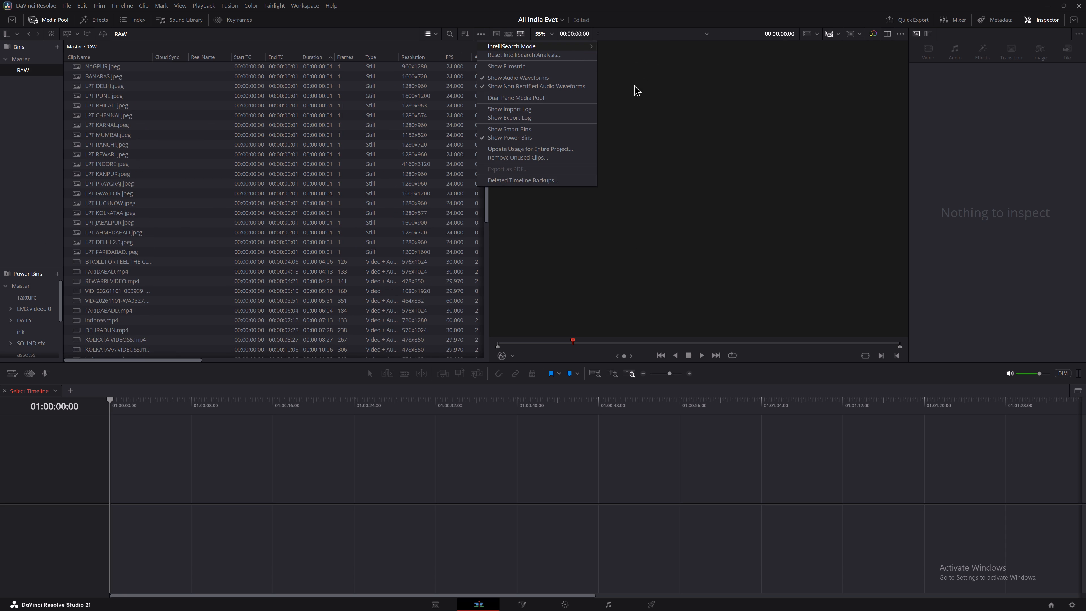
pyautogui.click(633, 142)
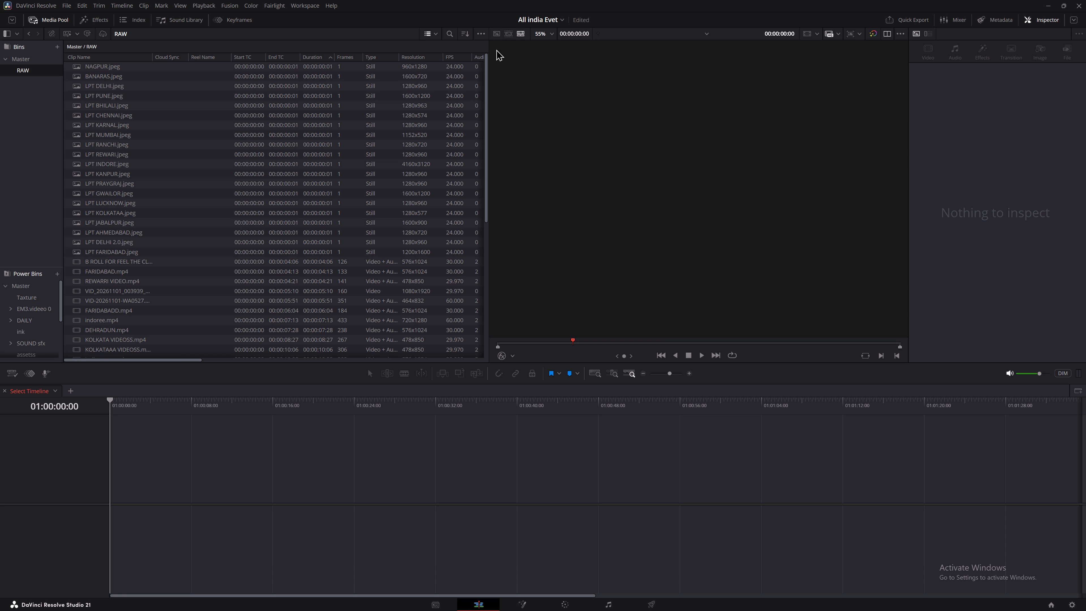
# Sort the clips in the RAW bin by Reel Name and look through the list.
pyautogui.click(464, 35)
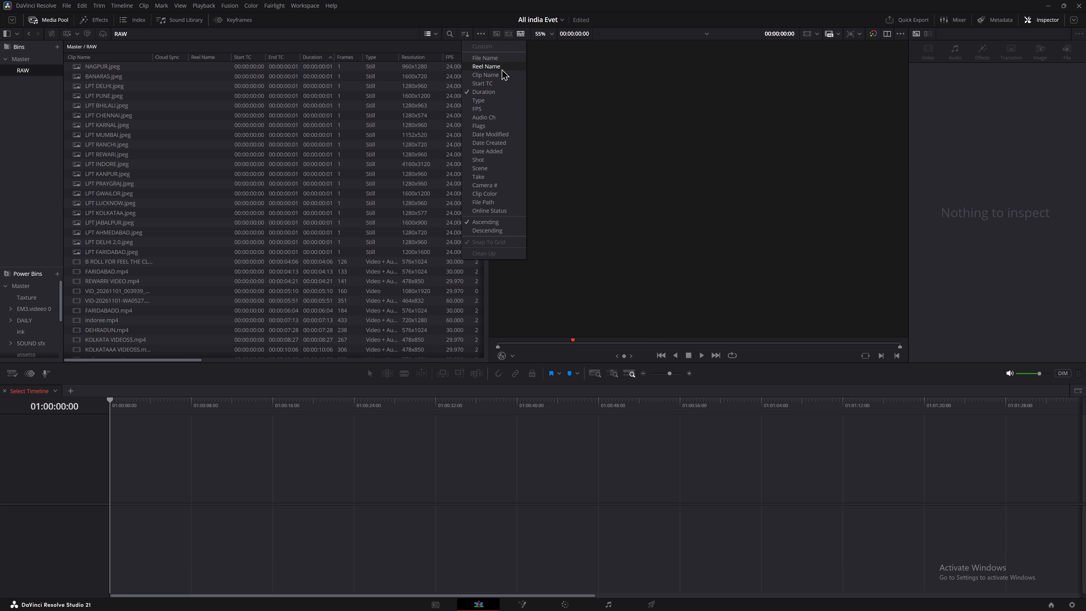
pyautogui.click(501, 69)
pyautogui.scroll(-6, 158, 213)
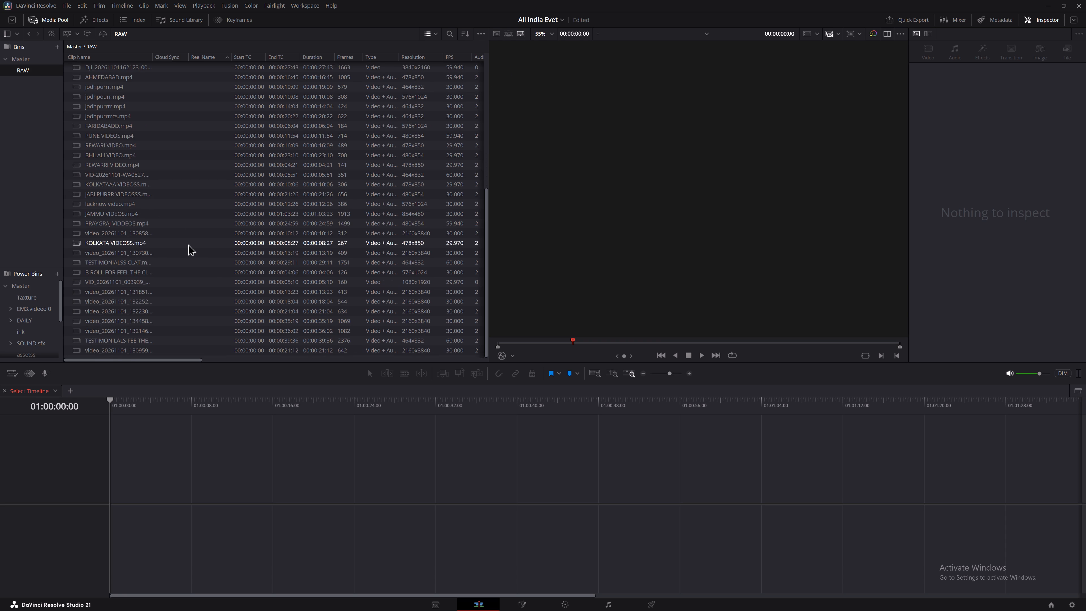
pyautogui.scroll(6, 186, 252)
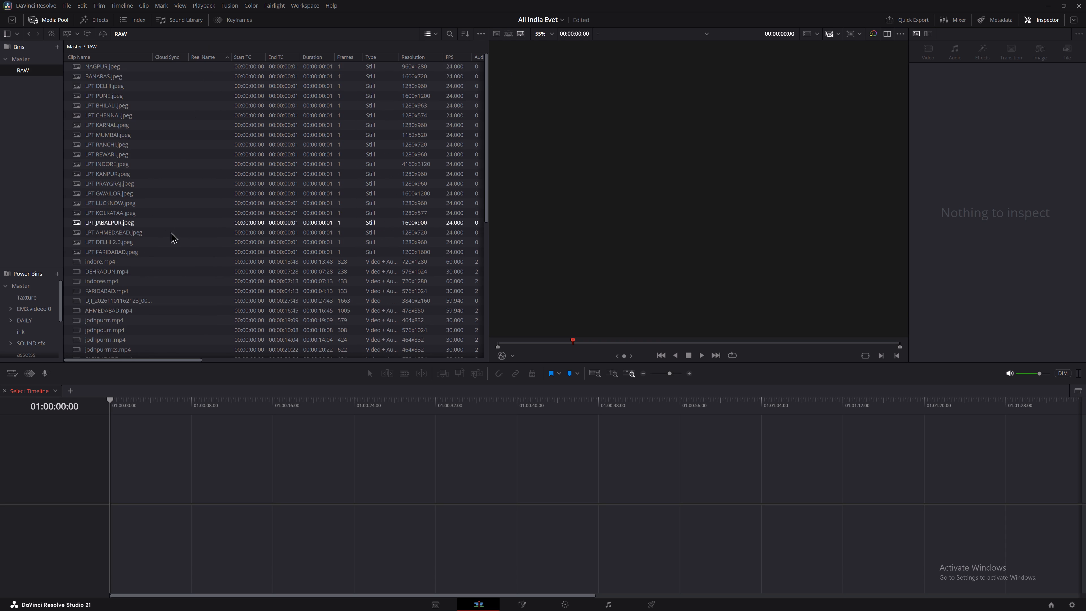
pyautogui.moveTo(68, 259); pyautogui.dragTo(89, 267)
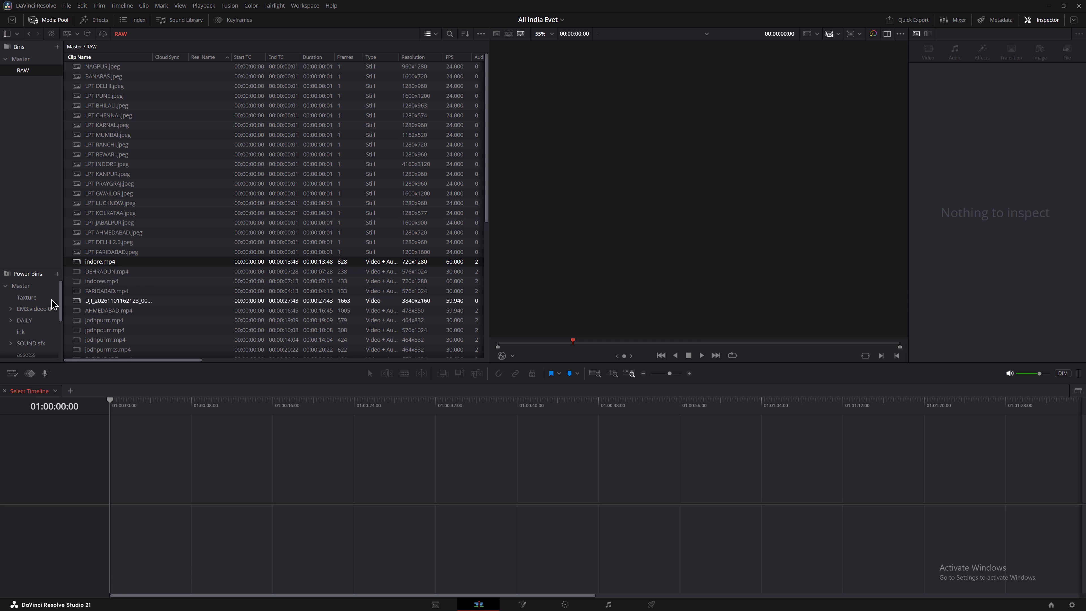
# Show the contents of the RAW bin in Thumbnail View and look through the clips.
pyautogui.click(436, 34)
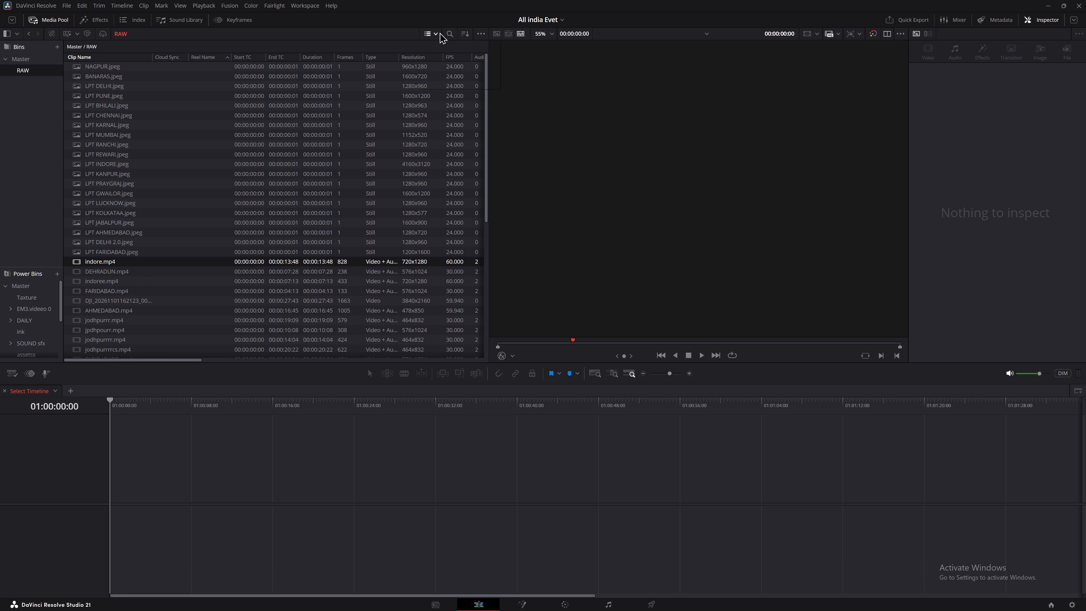
pyautogui.click(444, 58)
pyautogui.scroll(5, 299, 183)
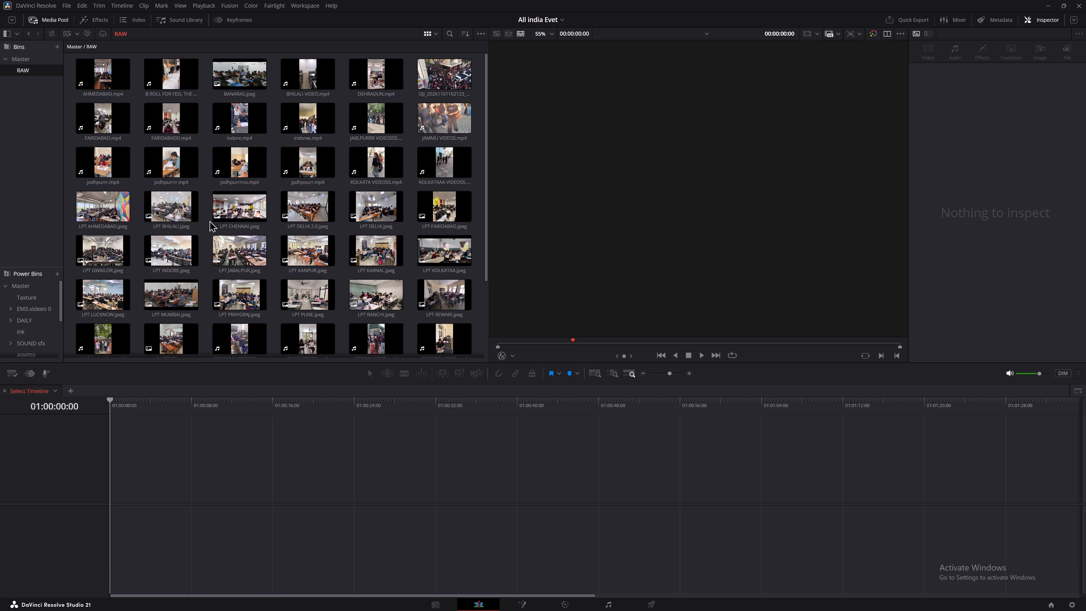
pyautogui.scroll(-10, 209, 220)
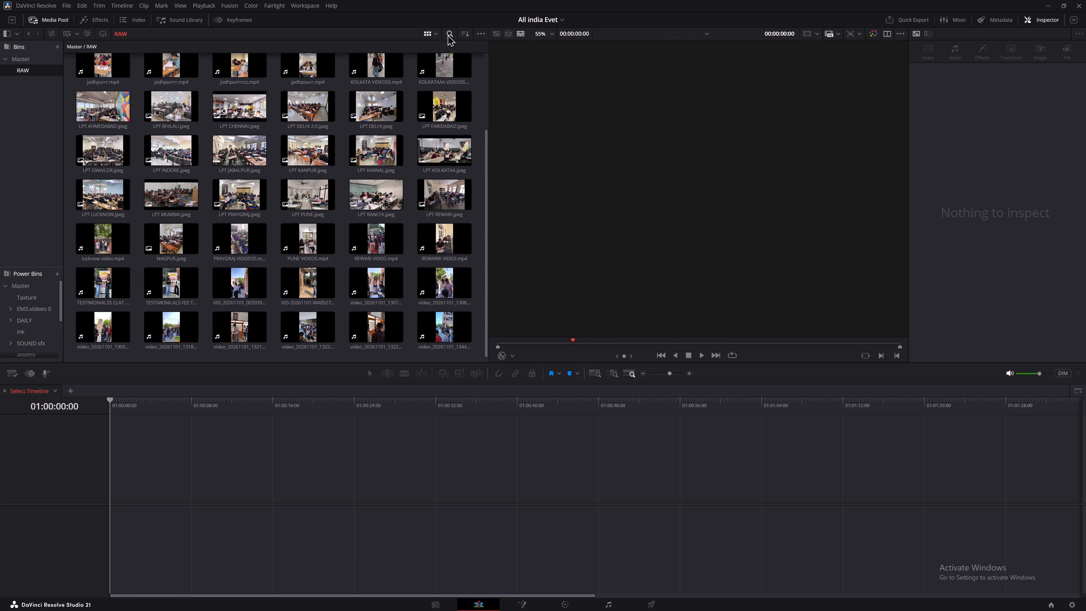
# Open the media pool search and set it to search in Selected Bins and display Segments.
pyautogui.click(459, 33)
pyautogui.click(449, 36)
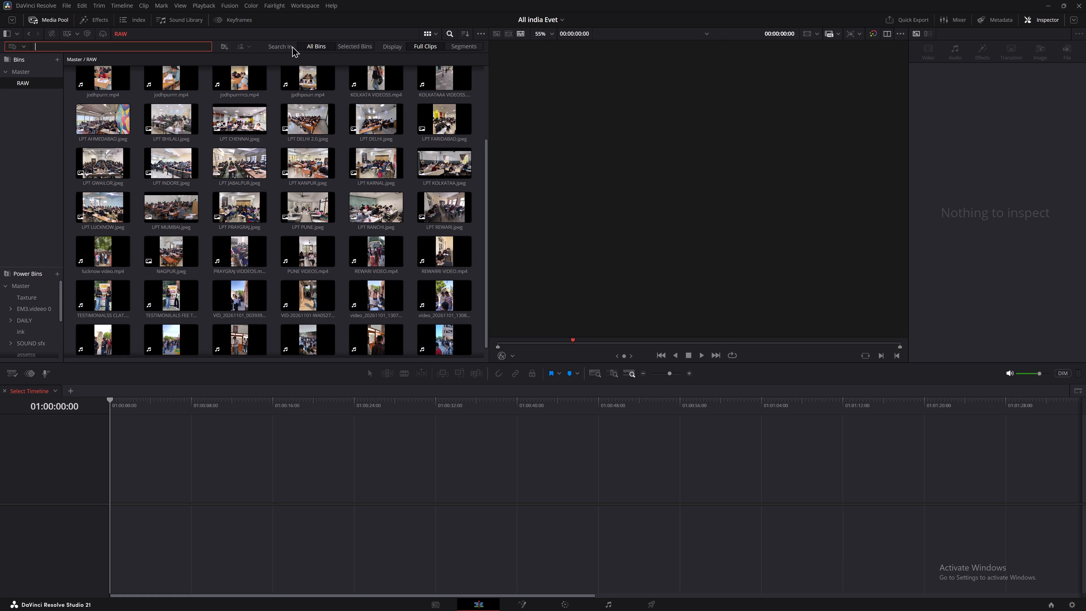
pyautogui.click(313, 50)
pyautogui.click(428, 45)
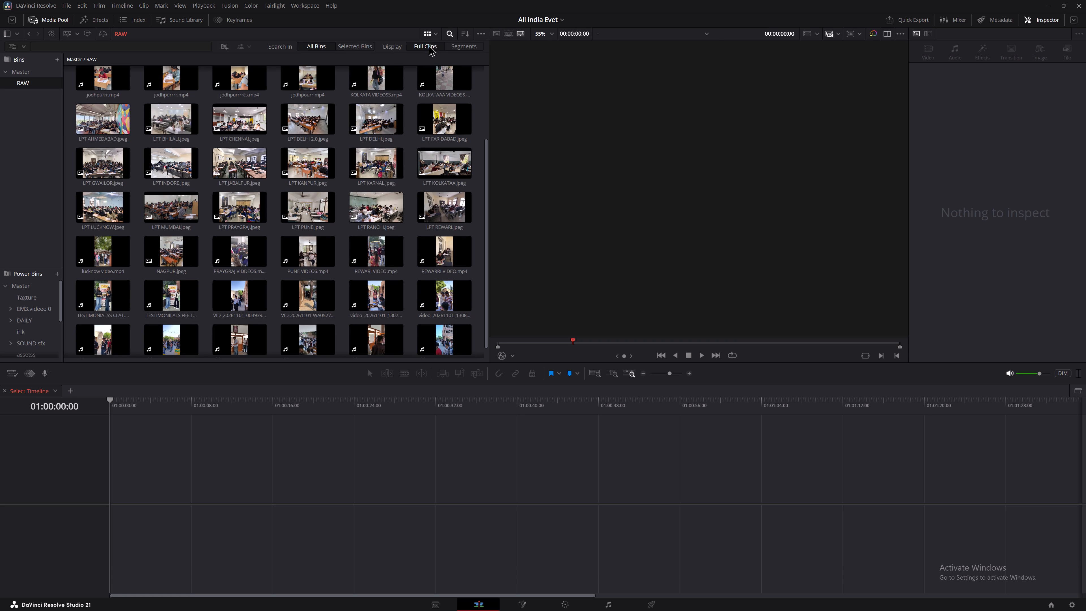
pyautogui.click(391, 47)
pyautogui.click(482, 50)
pyautogui.click(385, 41)
pyautogui.click(349, 42)
pyautogui.click(348, 46)
pyautogui.click(273, 45)
pyautogui.click(84, 53)
pyautogui.click(78, 47)
pyautogui.click(16, 48)
pyautogui.click(40, 59)
pyautogui.click(206, 44)
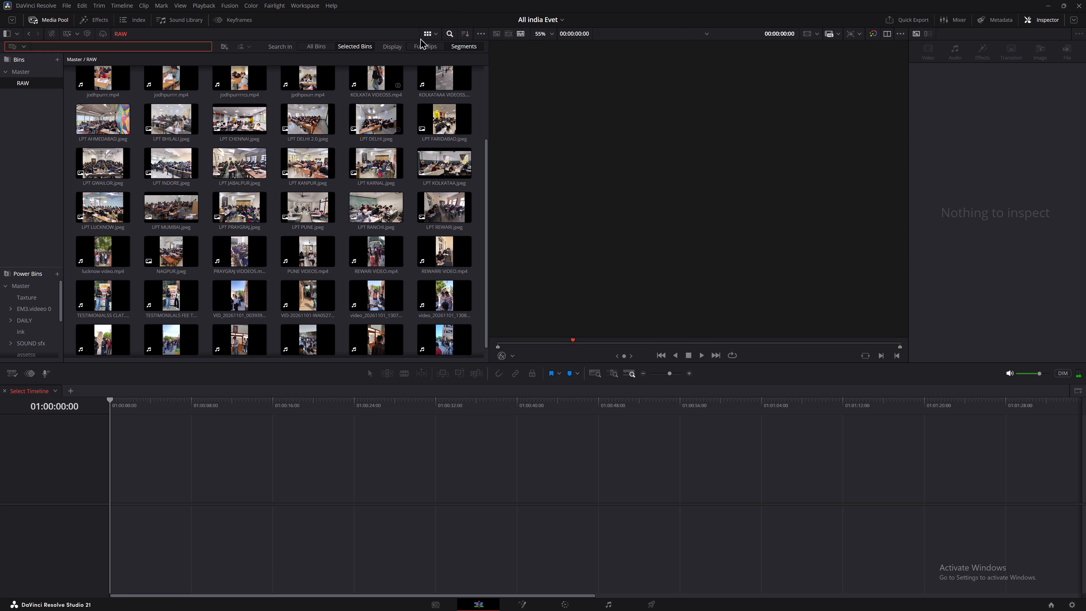
# Sort the RAW bin by Type to group the stills and videos, and look through the thumbnails.
pyautogui.click(436, 36)
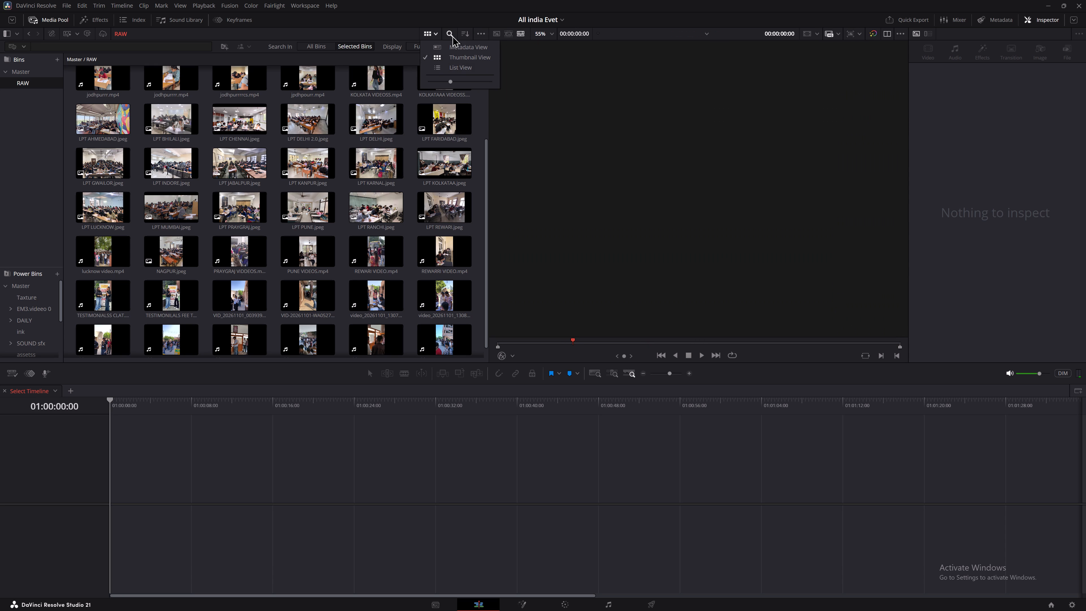
pyautogui.click(465, 37)
pyautogui.click(480, 63)
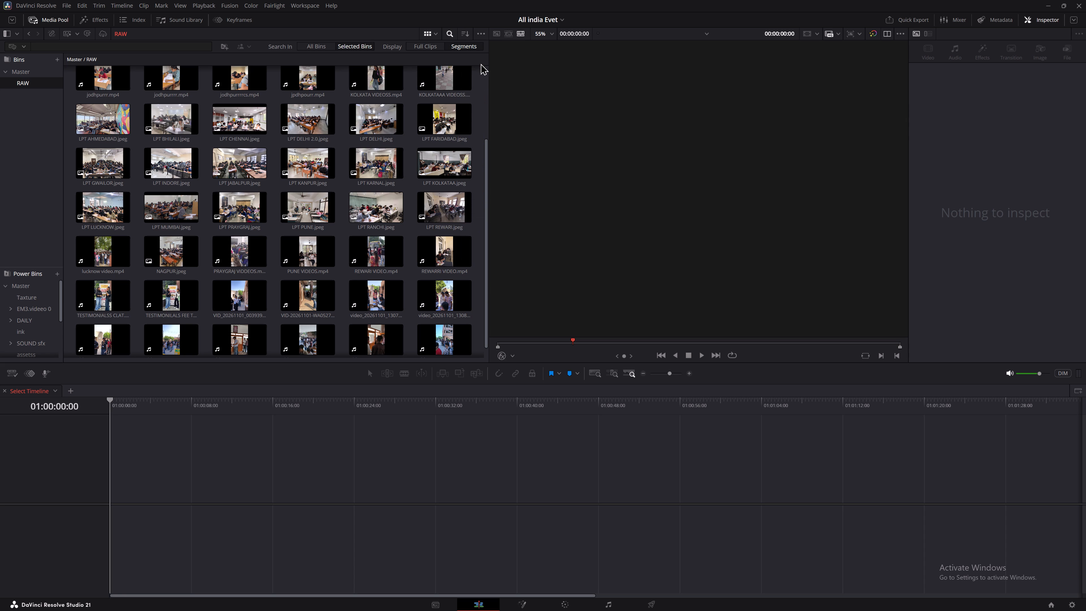
pyautogui.click(465, 35)
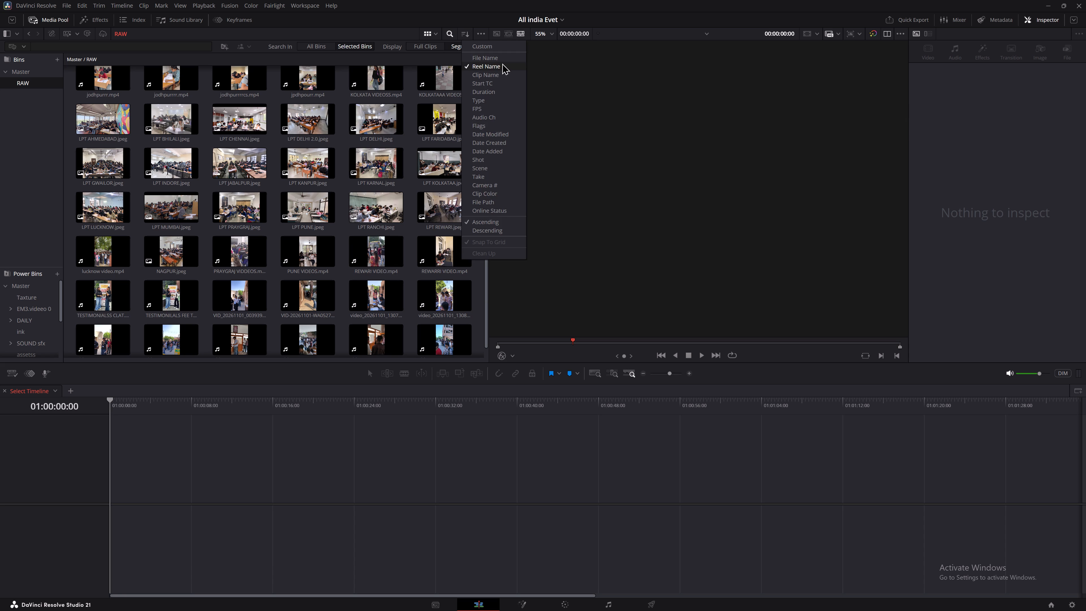
pyautogui.click(493, 101)
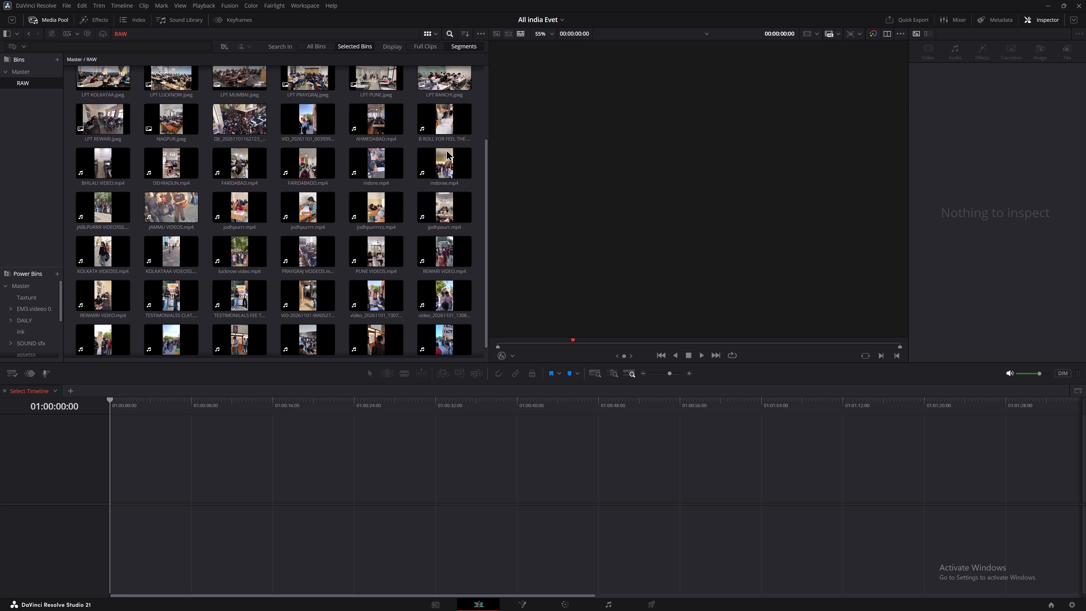
pyautogui.scroll(-4, 274, 305)
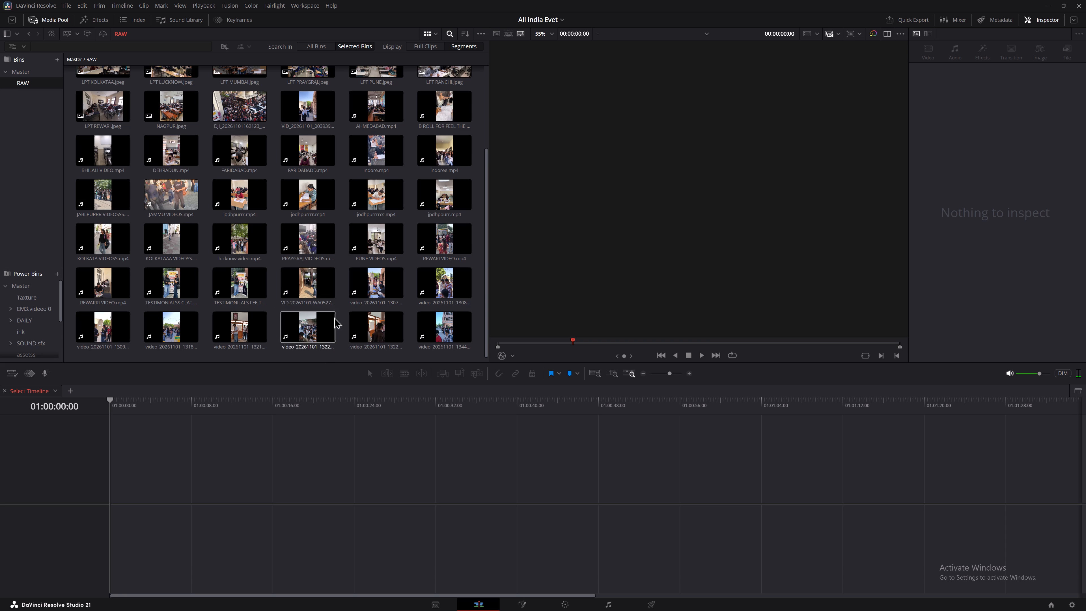
pyautogui.scroll(10, 339, 299)
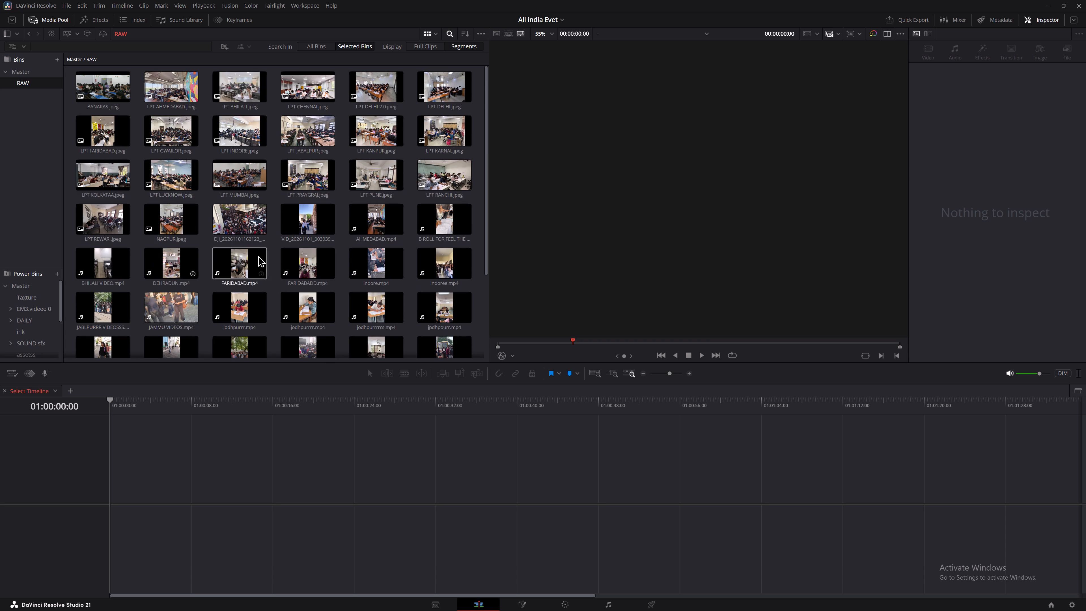
pyautogui.scroll(-5, 411, 246)
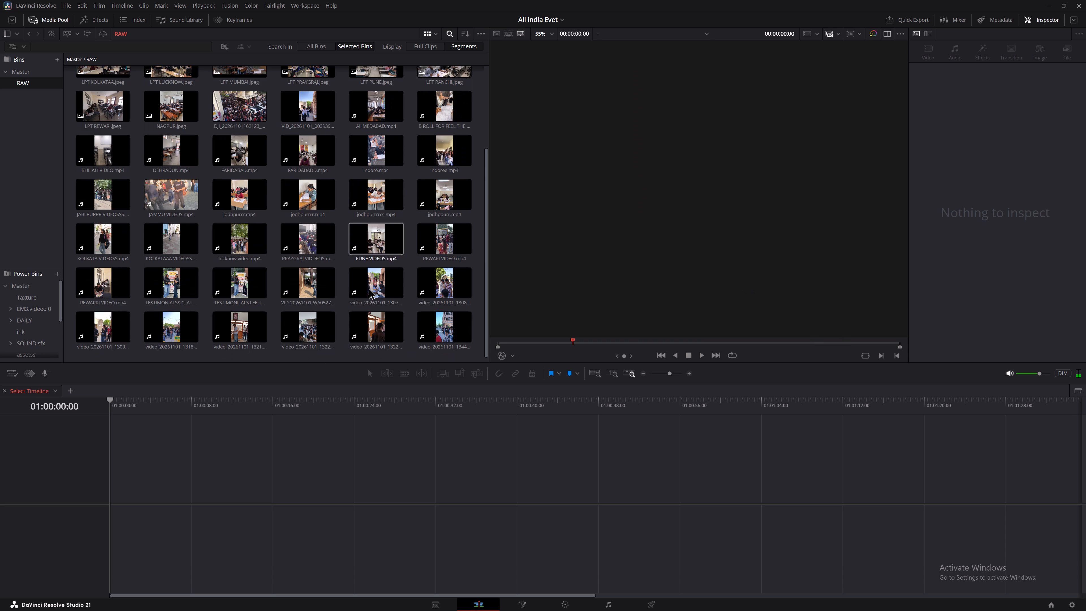
# Select all video clips with audio in the RAW bin, starting at AHMEDABAD.mp4, and place them together on a new timeline.
pyautogui.moveTo(71, 357); pyautogui.dragTo(460, 118)
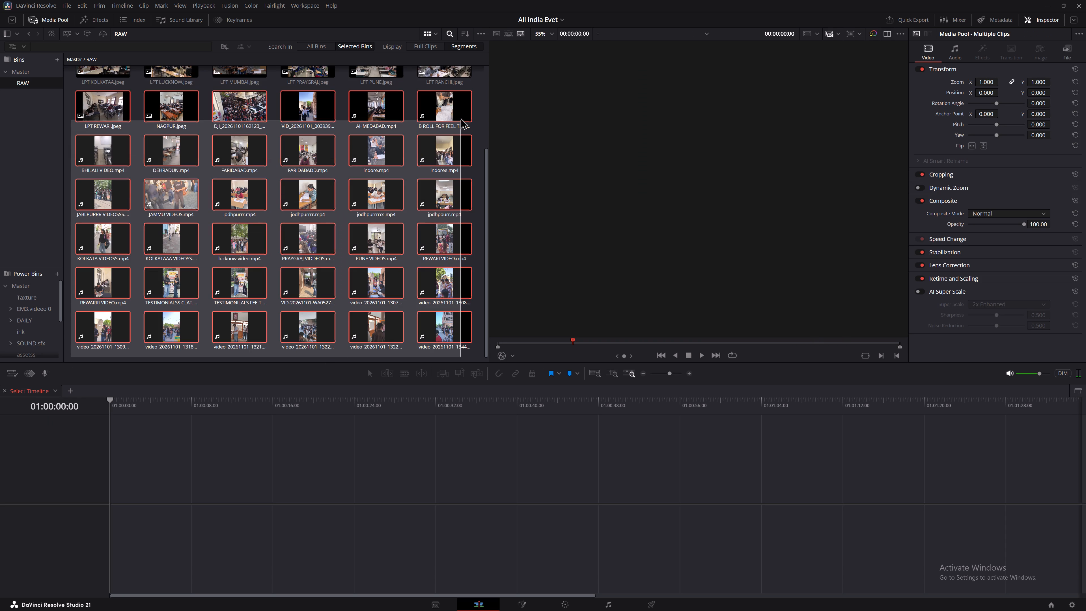
pyautogui.moveTo(460, 118); pyautogui.dragTo(481, 138)
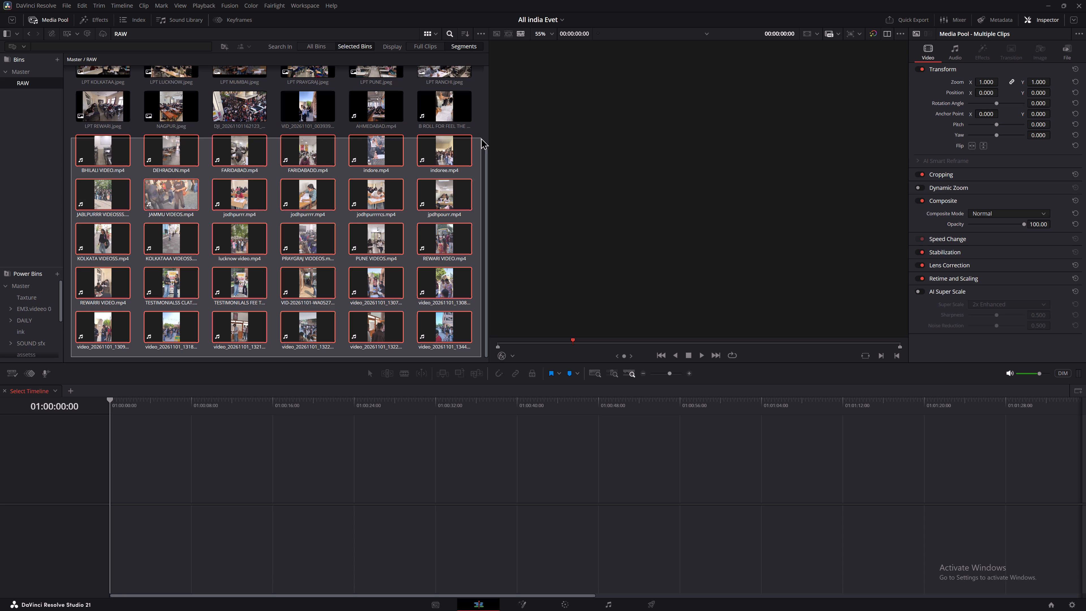
pyautogui.moveTo(481, 138); pyautogui.dragTo(481, 135)
pyautogui.keyDown('ctrl'); pyautogui.click(373, 119); pyautogui.keyUp('ctrl')
pyautogui.keyDown('ctrl'); pyautogui.click(424, 112); pyautogui.keyUp('ctrl')
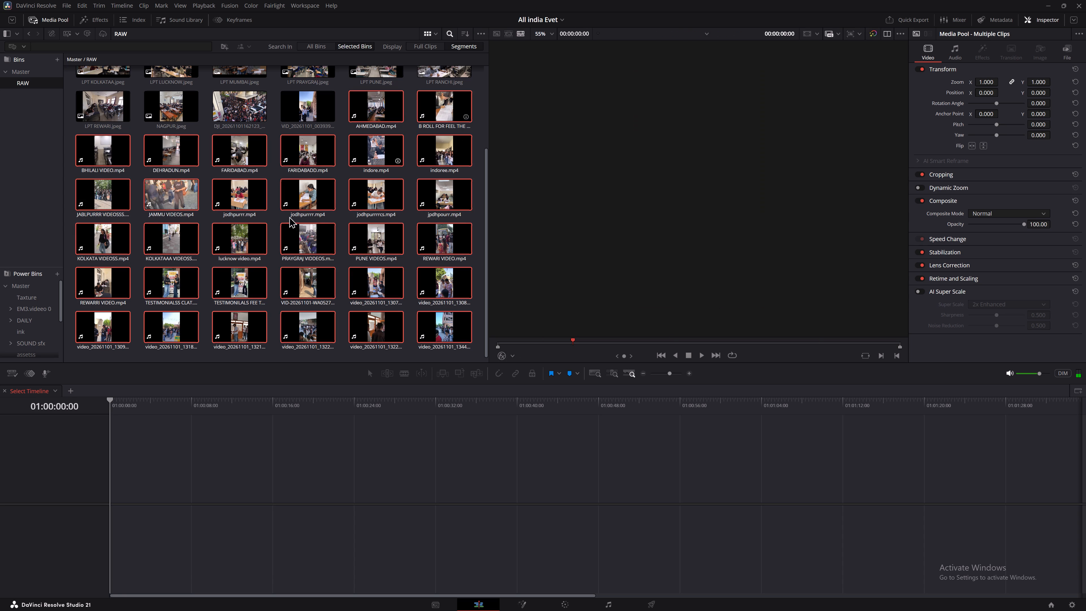
pyautogui.moveTo(102, 156); pyautogui.dragTo(123, 515)
pyautogui.click(174, 466)
pyautogui.hotkey('alt', 'd')
# Skim the footage on Timeline 1 from the last clips back towards the early ones.
pyautogui.keyDown('alt'); pyautogui.scroll(-10, 174, 466); pyautogui.keyUp('alt')
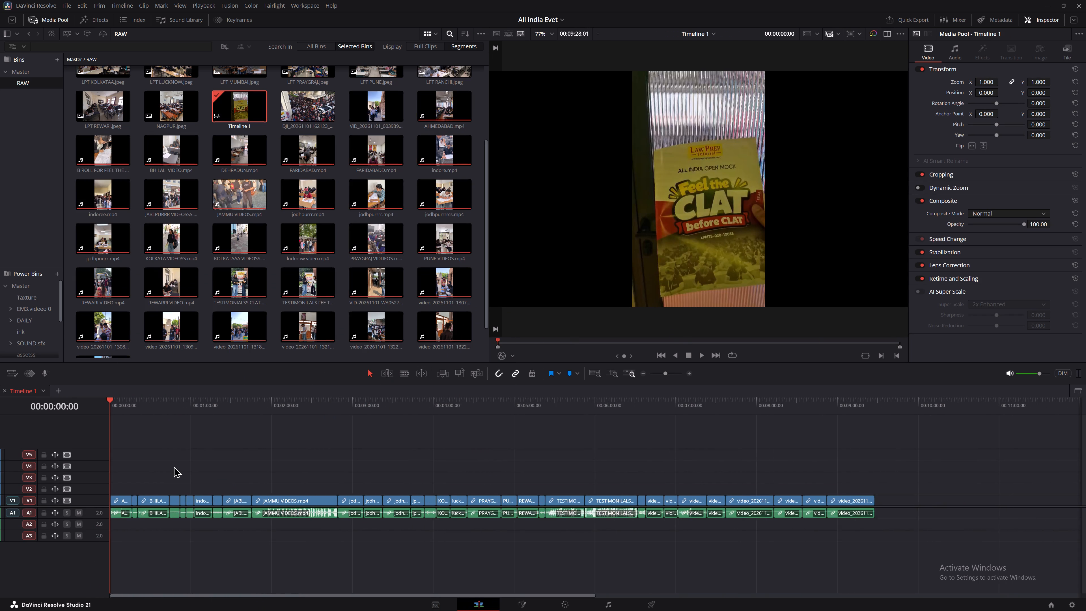
pyautogui.keyDown('alt'); pyautogui.scroll(-2, 174, 466); pyautogui.keyUp('alt')
pyautogui.keyDown('alt'); pyautogui.scroll(4, 180, 470); pyautogui.keyUp('alt')
pyautogui.moveTo(684, 403); pyautogui.dragTo(666, 404)
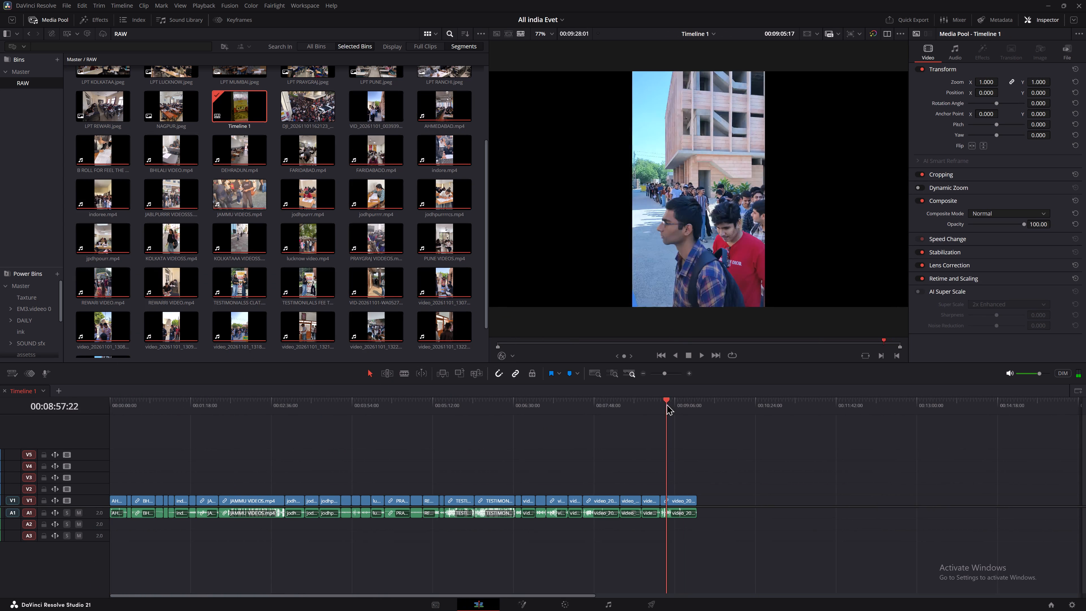
pyautogui.moveTo(666, 404); pyautogui.dragTo(573, 411)
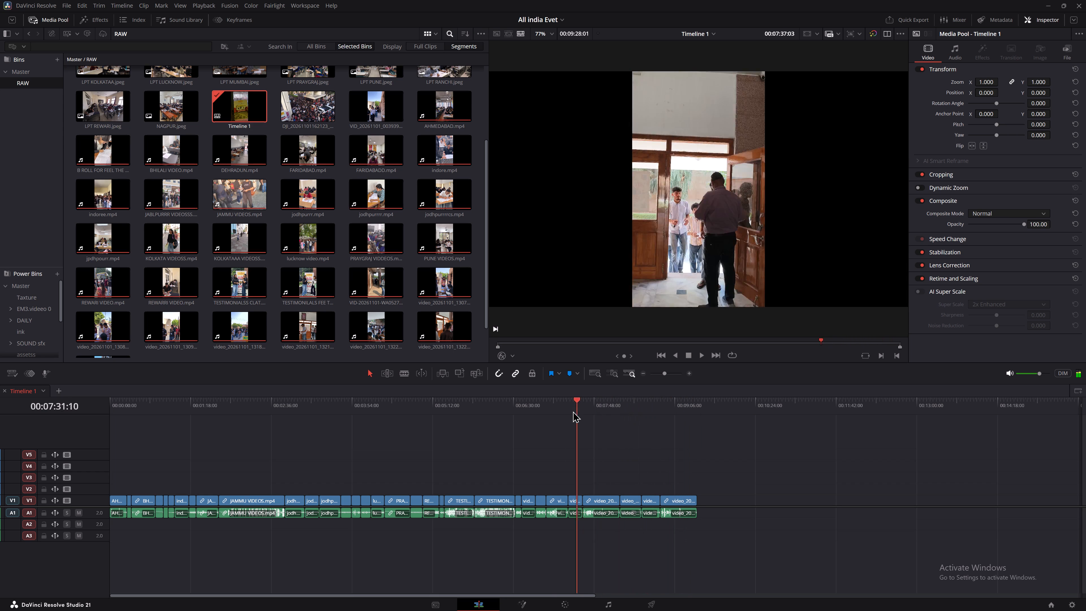
pyautogui.moveTo(573, 411); pyautogui.dragTo(526, 416)
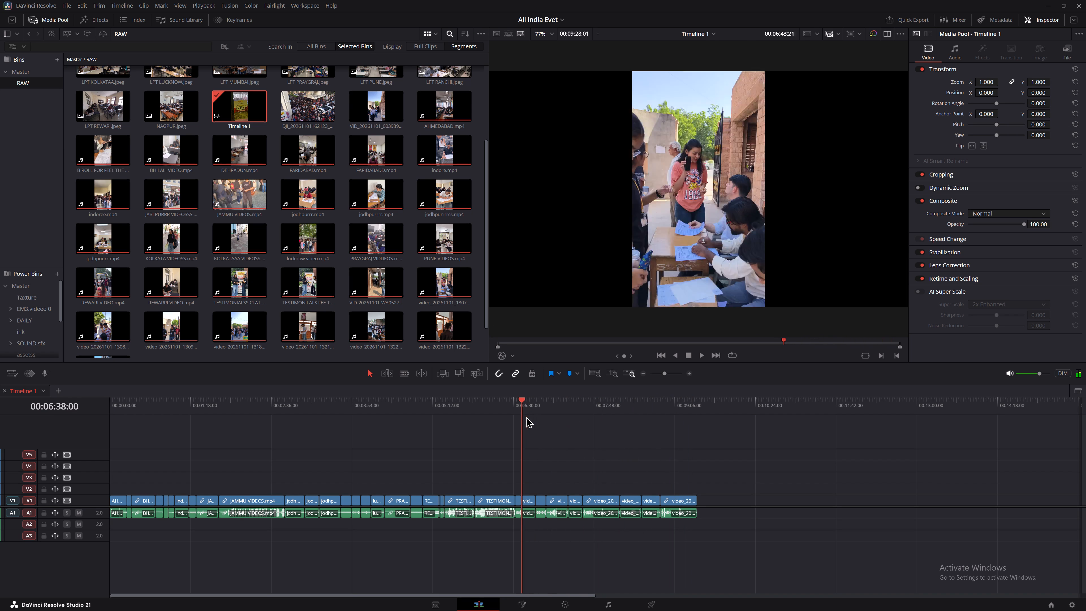
pyautogui.moveTo(526, 416); pyautogui.dragTo(438, 441)
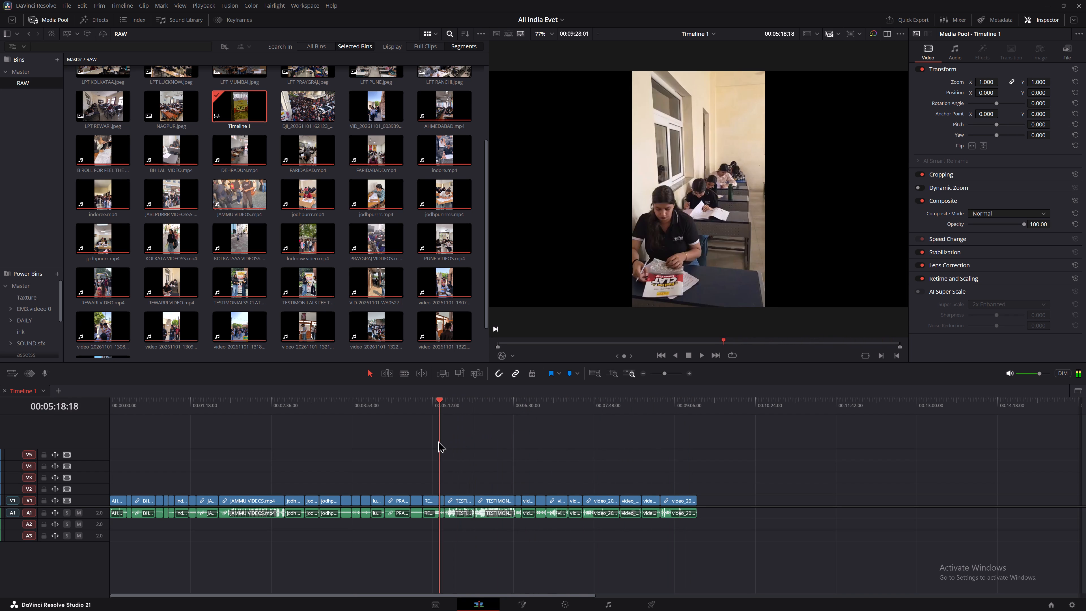
pyautogui.moveTo(438, 441); pyautogui.dragTo(366, 453)
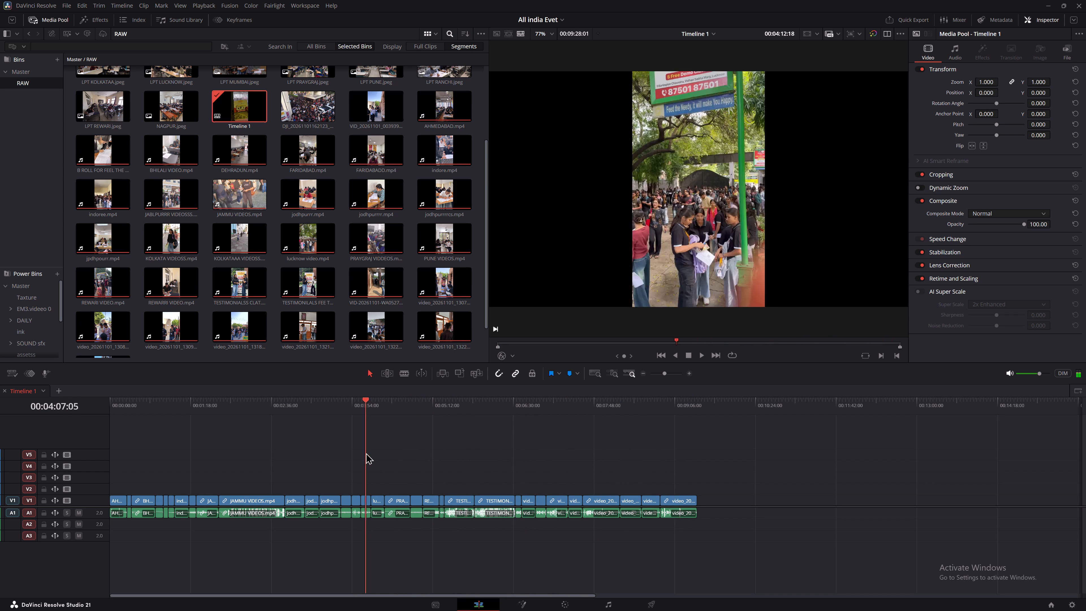
pyautogui.moveTo(366, 453); pyautogui.dragTo(228, 473)
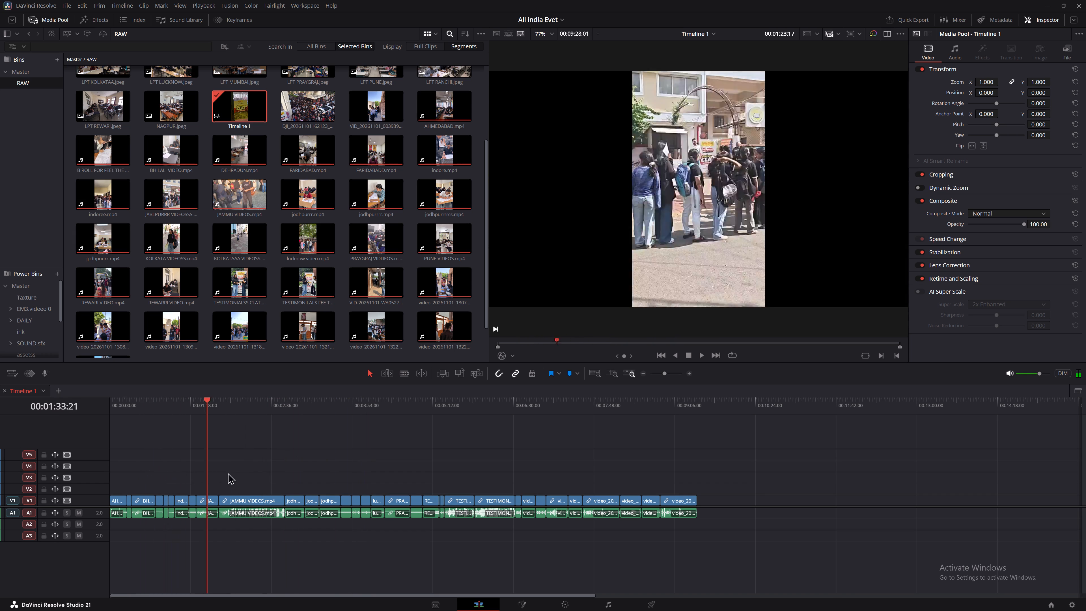
# Play short stretches of JAMMU VIDEOS.mp4 on the timeline to check its footage.
pyautogui.moveTo(228, 473); pyautogui.dragTo(251, 474)
pyautogui.press('space')
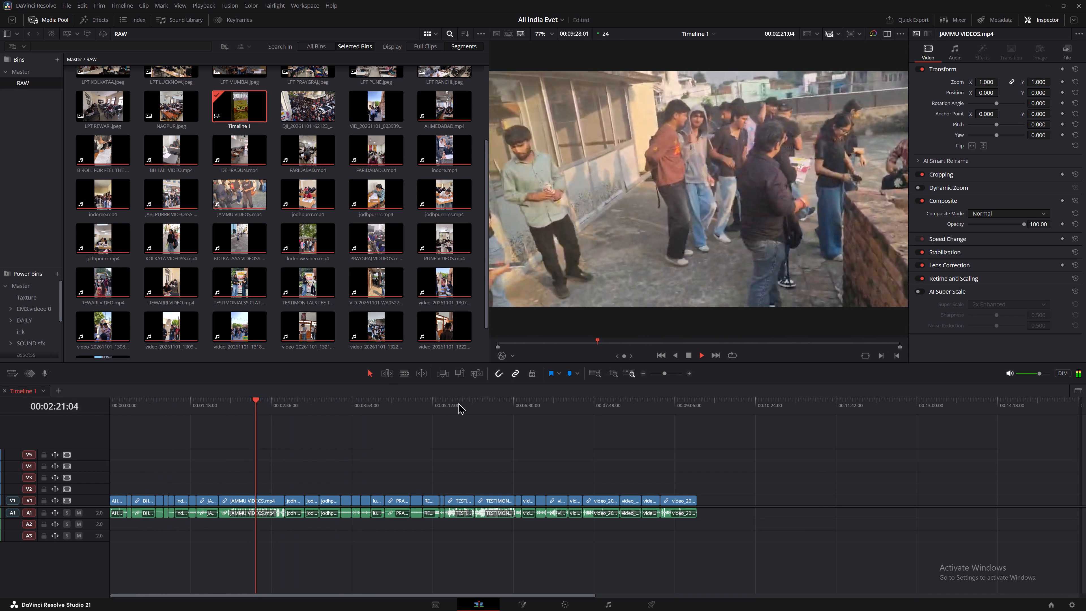
pyautogui.press('space')
pyautogui.press('space')
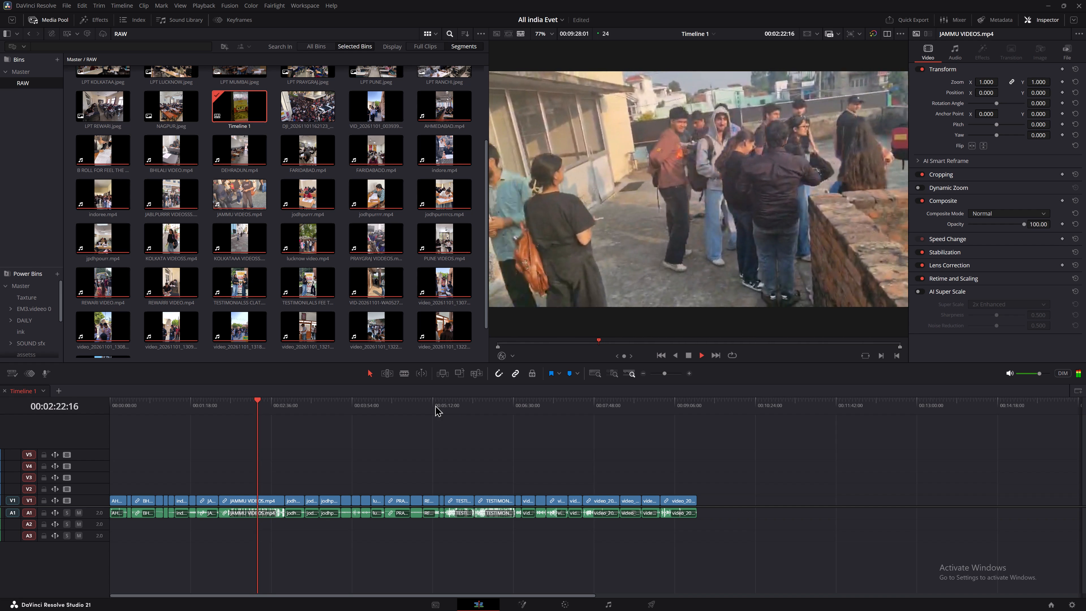
pyautogui.press('space')
pyautogui.press('space')
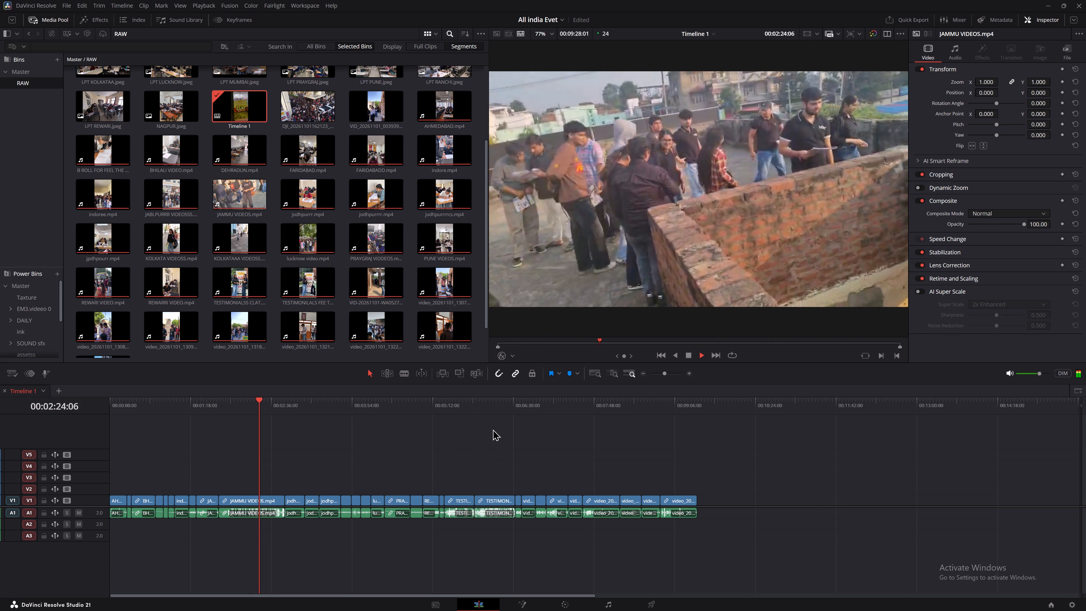
pyautogui.press('space')
# Return to the start of the timeline and play the opening seconds of AHMEDABAD.mp4.
pyautogui.moveTo(308, 400); pyautogui.dragTo(292, 402)
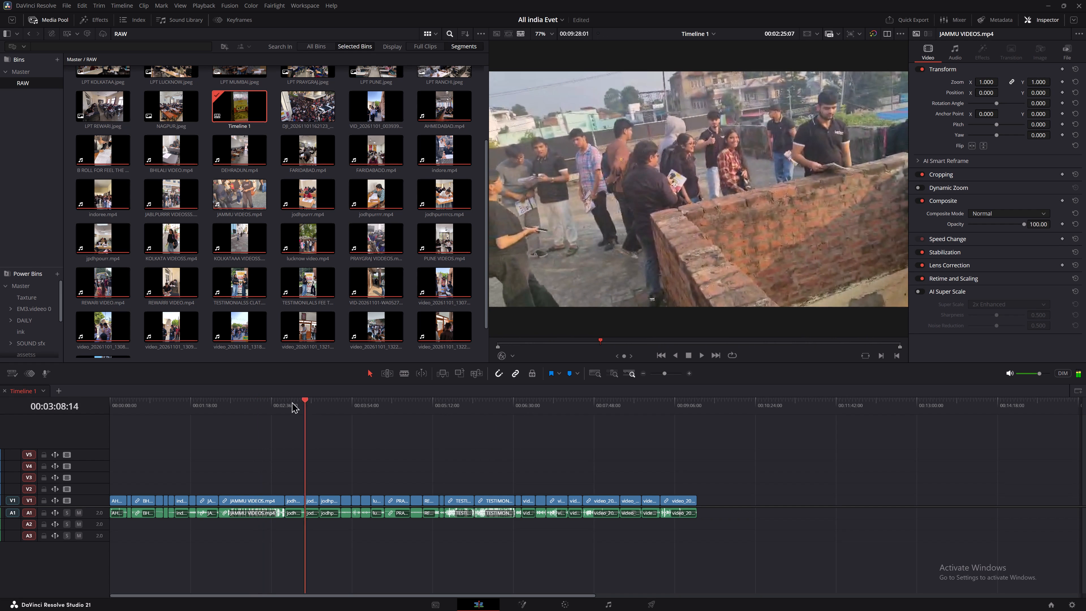
pyautogui.moveTo(292, 402); pyautogui.dragTo(12, 440)
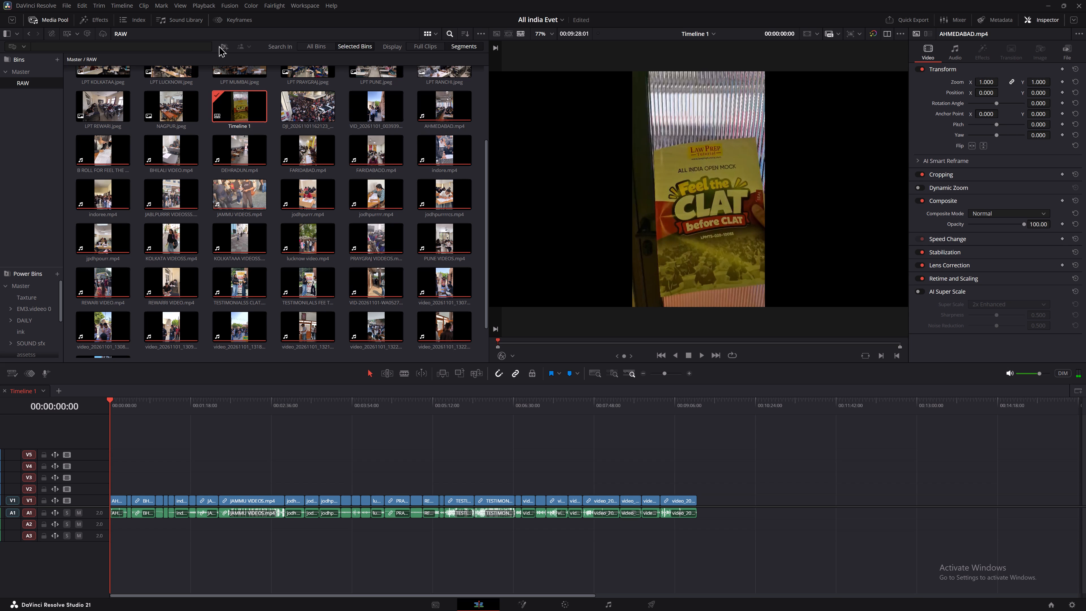
pyautogui.moveTo(607, 403); pyautogui.dragTo(0, 463)
pyautogui.press('space')
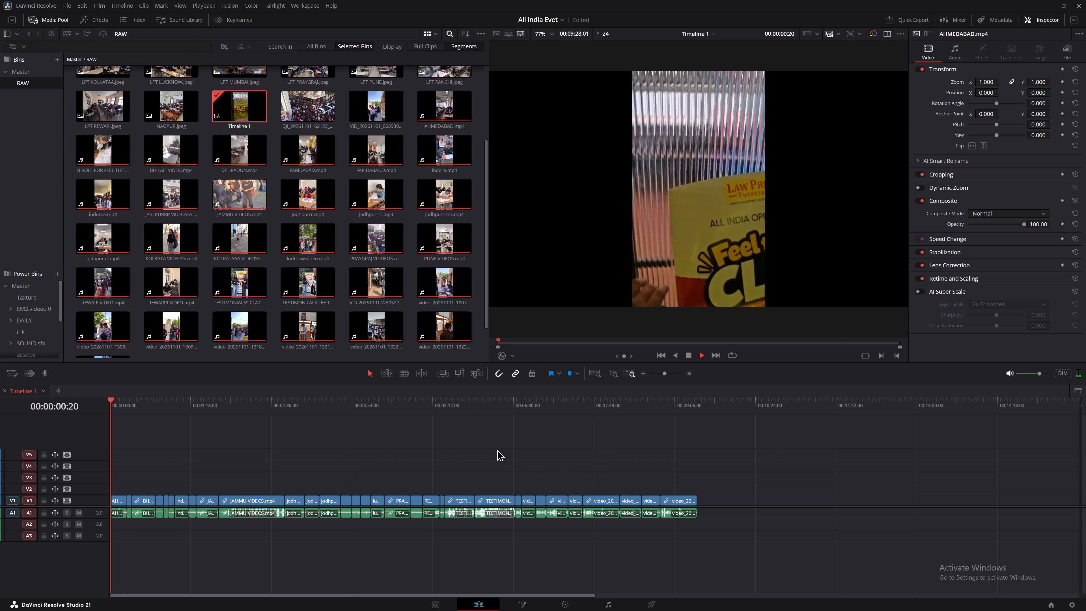
pyautogui.press('space')
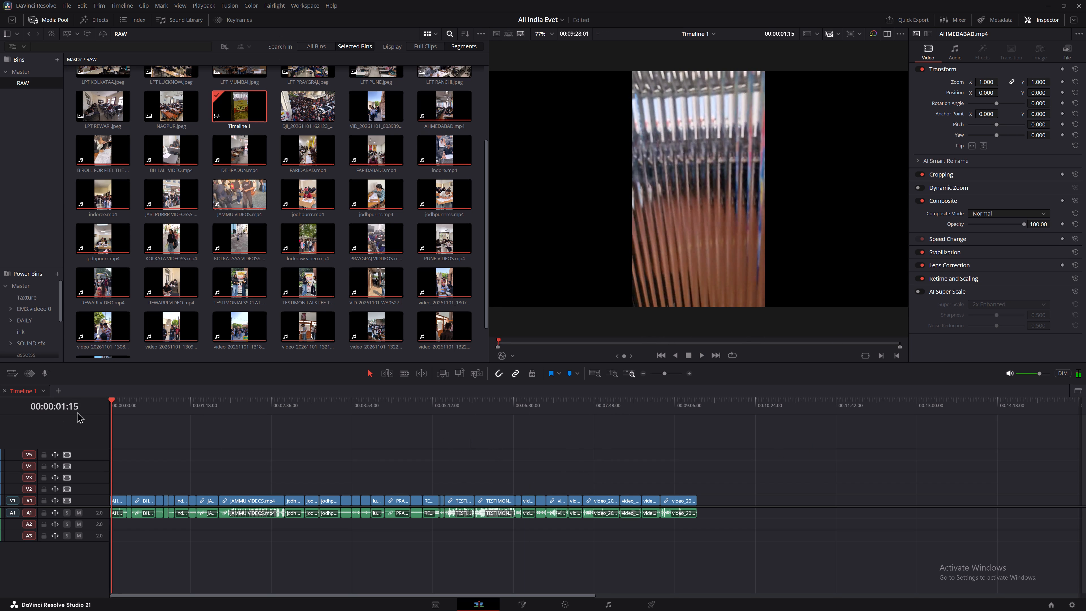
pyautogui.moveTo(141, 410); pyautogui.dragTo(55, 415)
pyautogui.press('space')
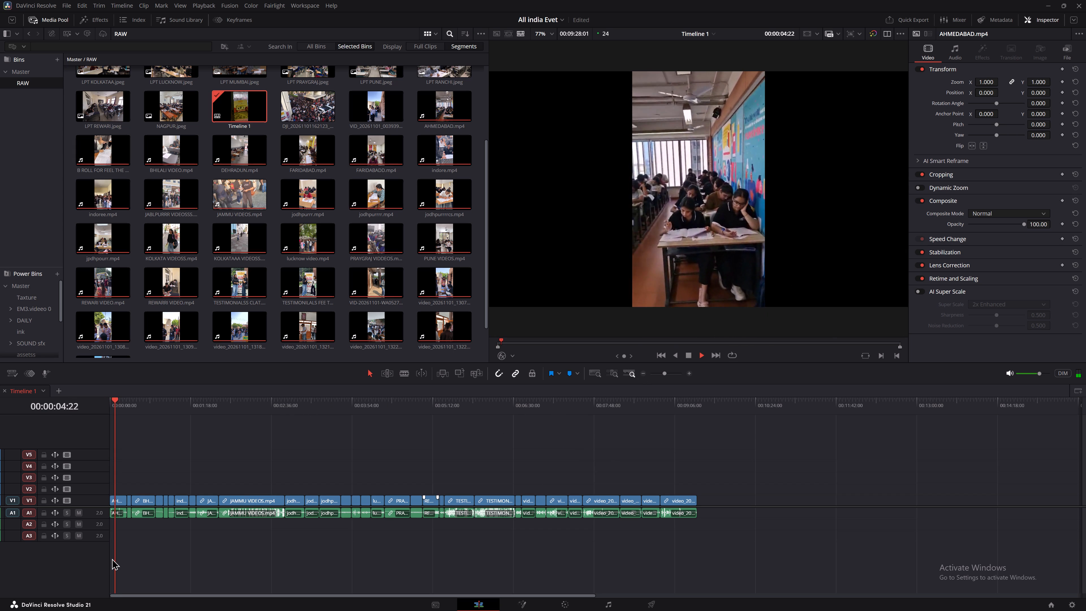
pyautogui.press('space')
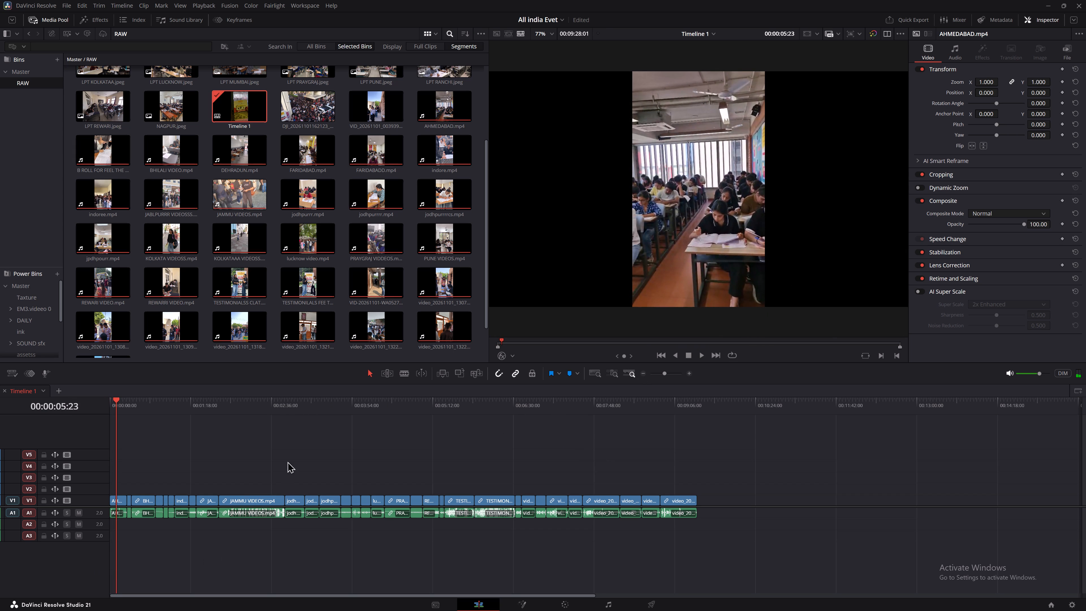
# Move Timeline 1 out of the RAW bin into the Master bin and open Master.
pyautogui.click(335, 358)
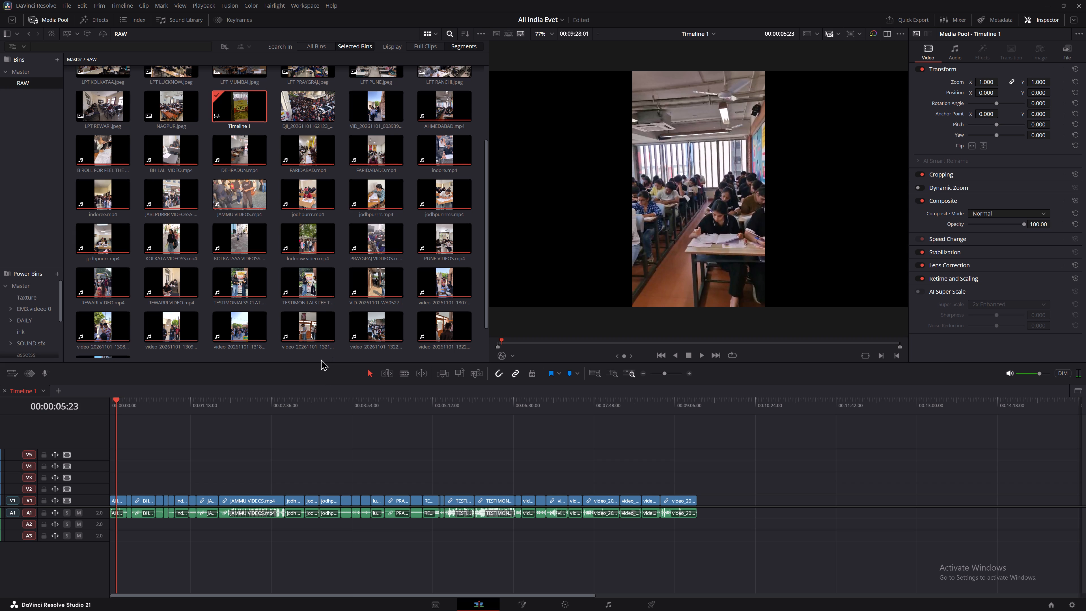
pyautogui.scroll(5, 332, 281)
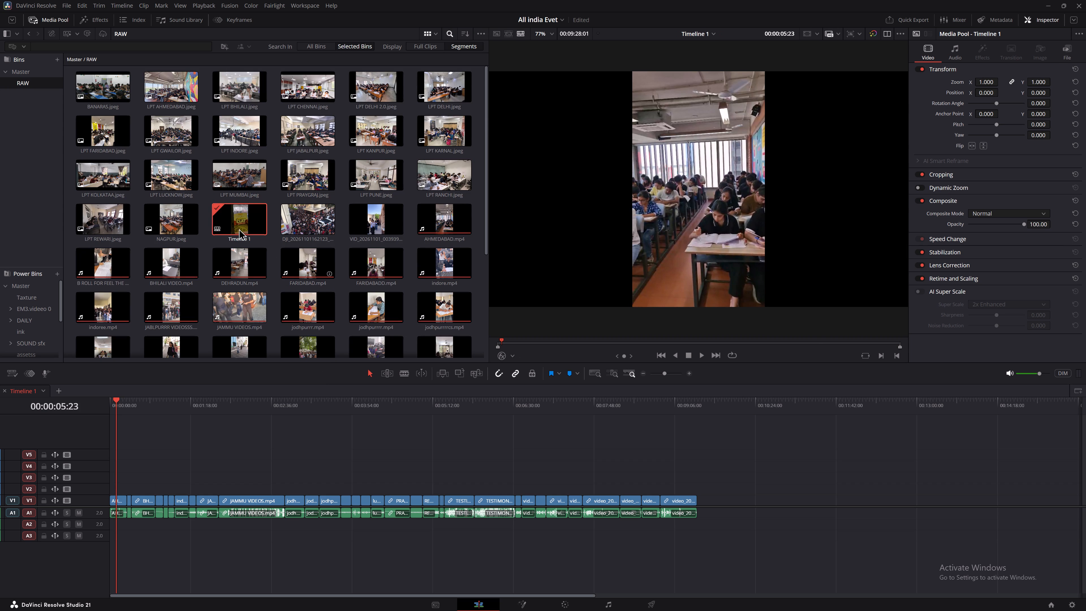
pyautogui.moveTo(233, 221); pyautogui.dragTo(15, 69)
pyautogui.click(16, 70)
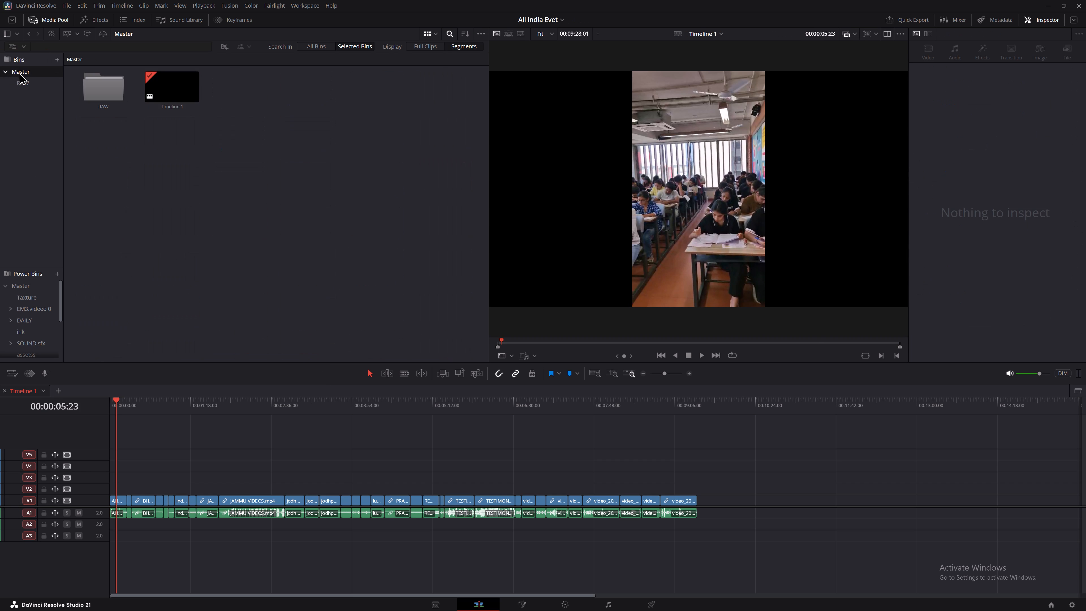
# Give Timeline 1 its own settings instead of the project settings and turn on vertical resolution.
pyautogui.rightClick(187, 85)
pyautogui.click(241, 102)
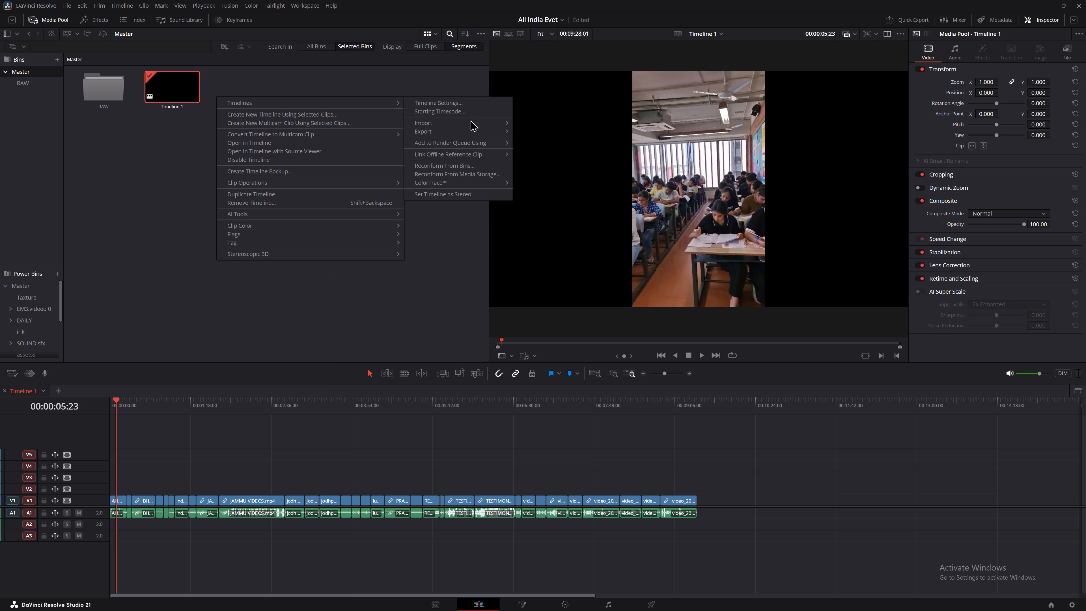
pyautogui.click(466, 104)
pyautogui.click(447, 385)
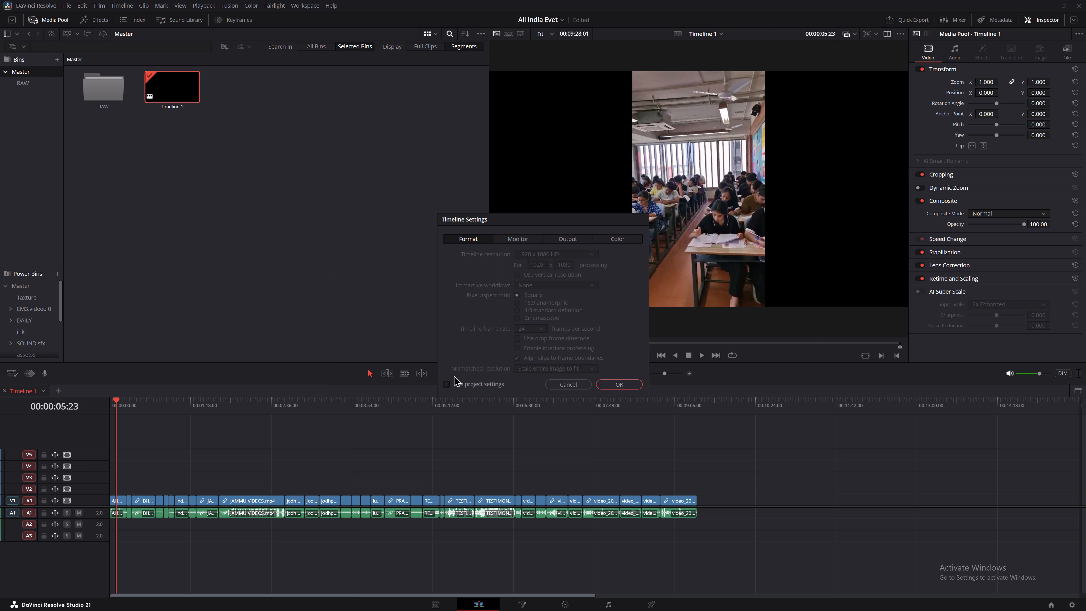
pyautogui.click(516, 271)
pyautogui.click(620, 388)
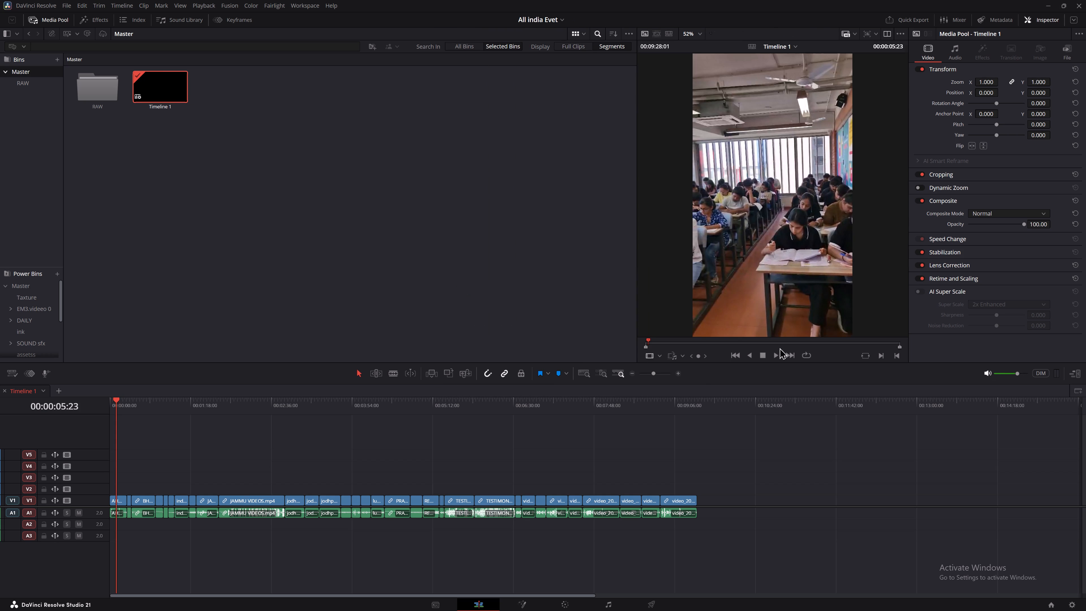
# Expand the timeline viewer to full height beside the timeline for the vertical footage.
pyautogui.click(1079, 377)
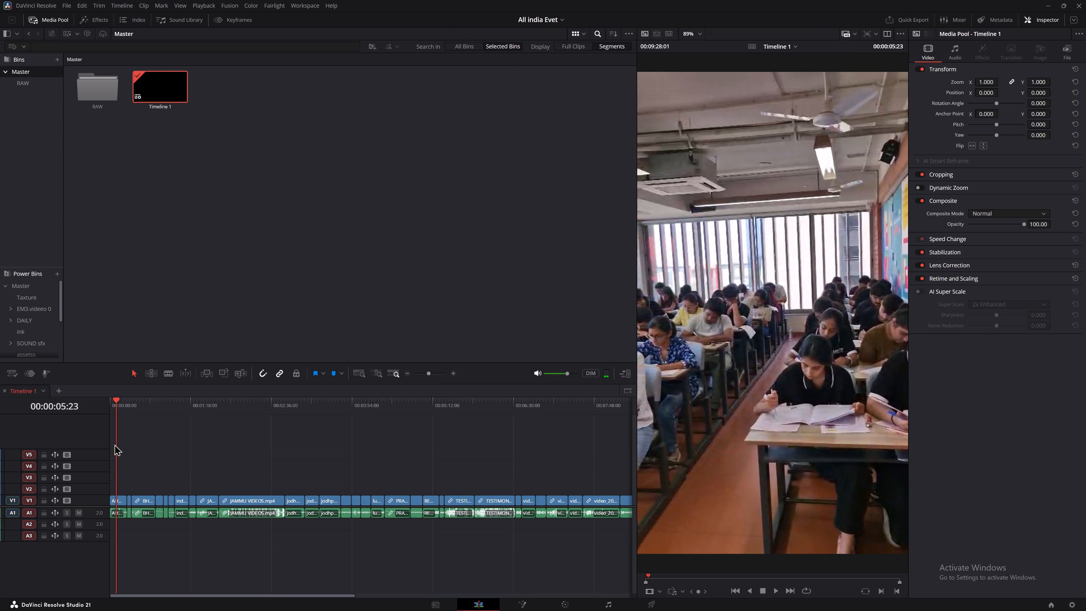
# Play the vertical timeline from the start and skip ahead through the clips to DEHRADUN.mp4.
pyautogui.moveTo(120, 403); pyautogui.dragTo(84, 405)
pyautogui.press('space')
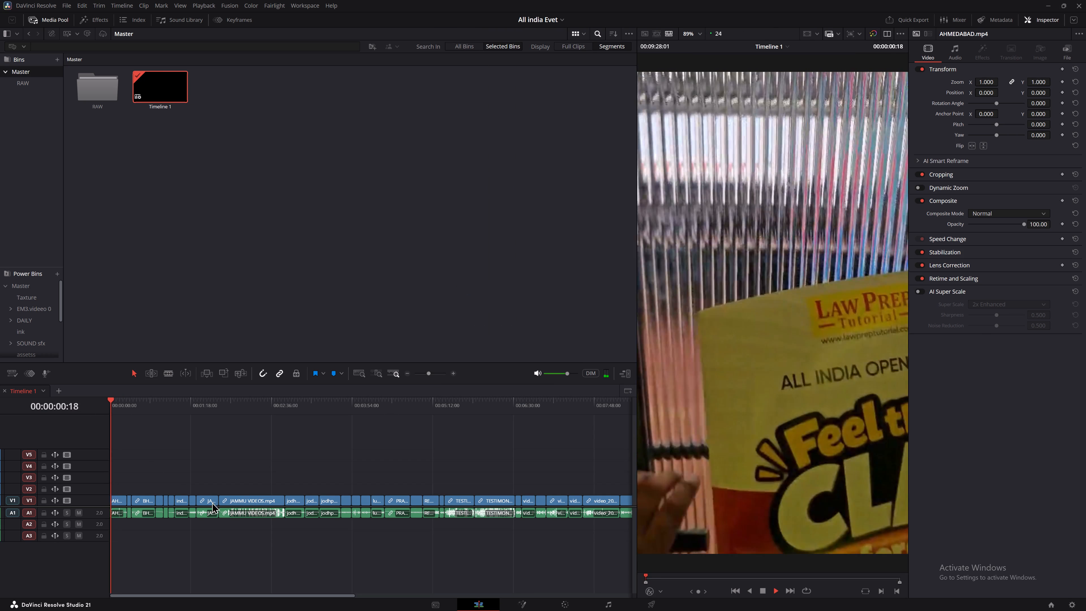
pyautogui.click(130, 410)
pyautogui.click(124, 409)
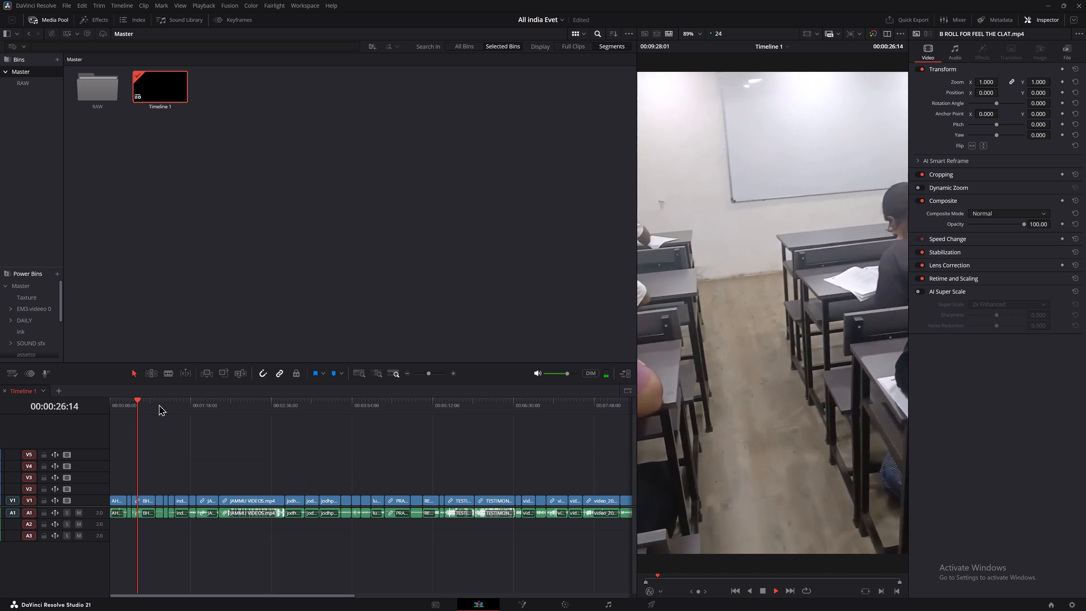
pyautogui.click(156, 403)
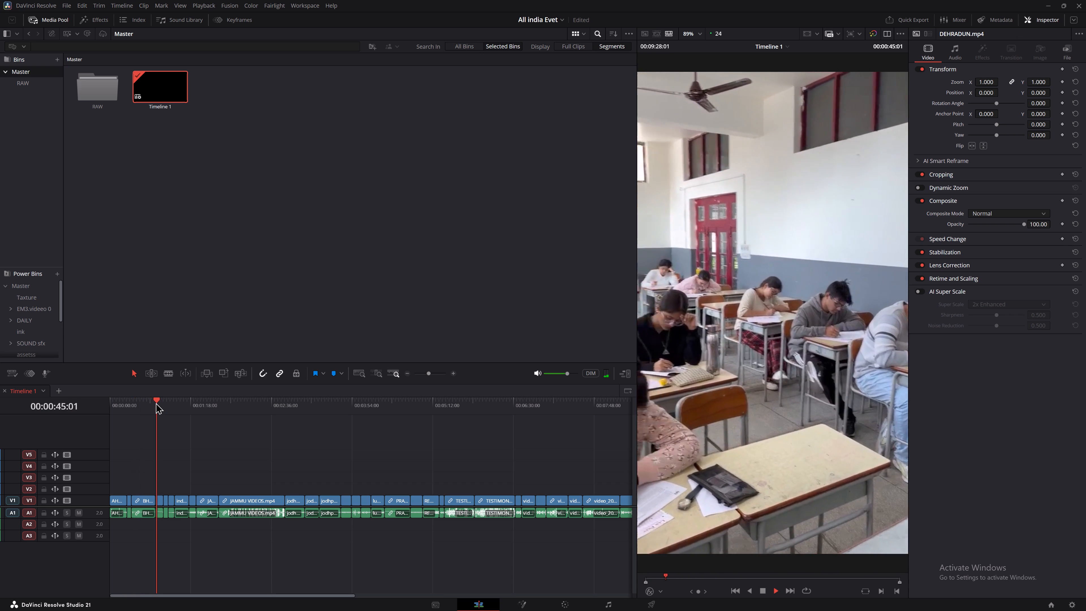
# Go clip by clip from DEHRADUN.mp4 to indoree.mp4, briefly playing clips along the way.
pyautogui.press('space')
pyautogui.press('Down')
pyautogui.press('space')
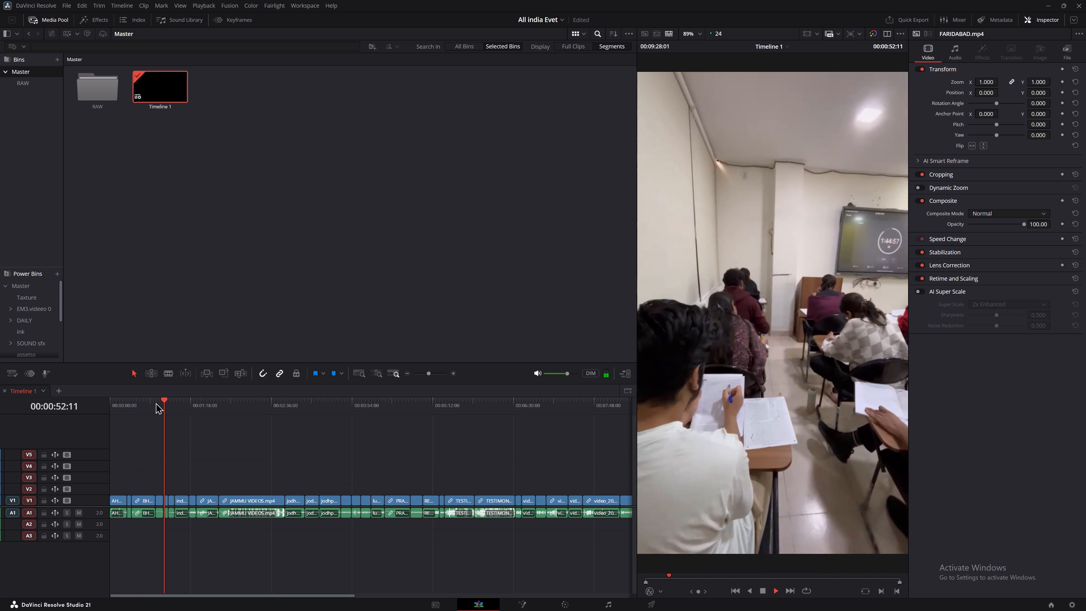
pyautogui.press('space')
pyautogui.press('Down')
pyautogui.press('space')
pyautogui.press('space')
pyautogui.press('Down')
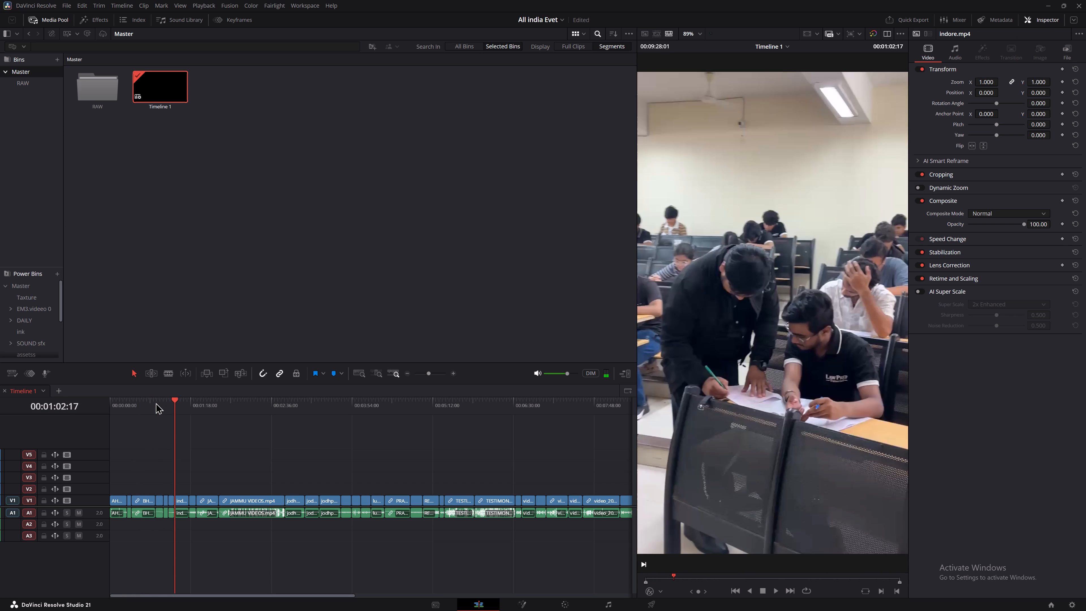
pyautogui.press('space')
pyautogui.press('space')
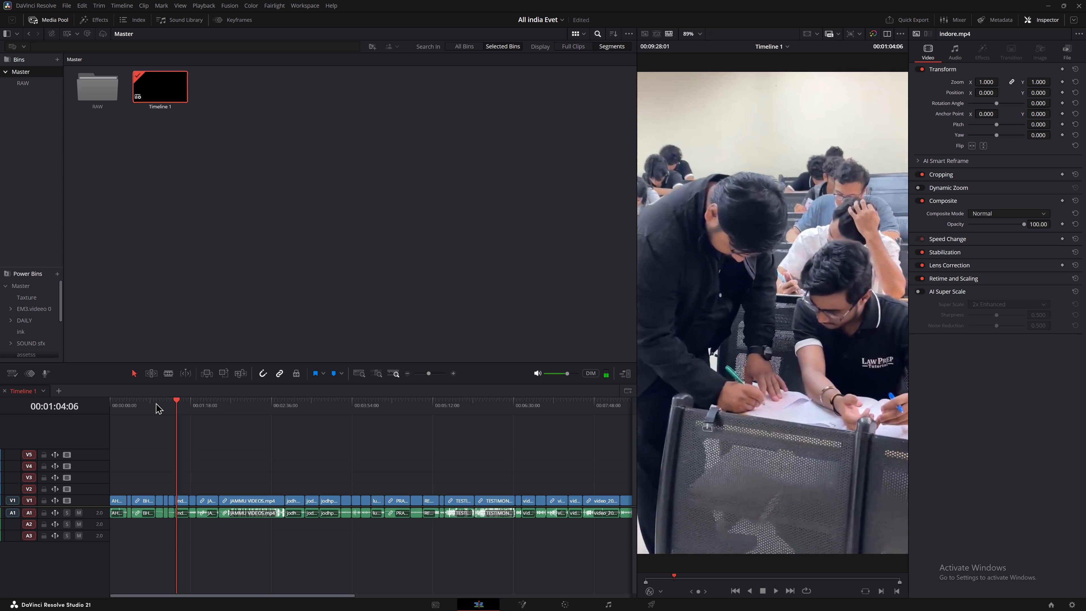
pyautogui.press('Down')
pyautogui.press('space')
pyautogui.press('space')
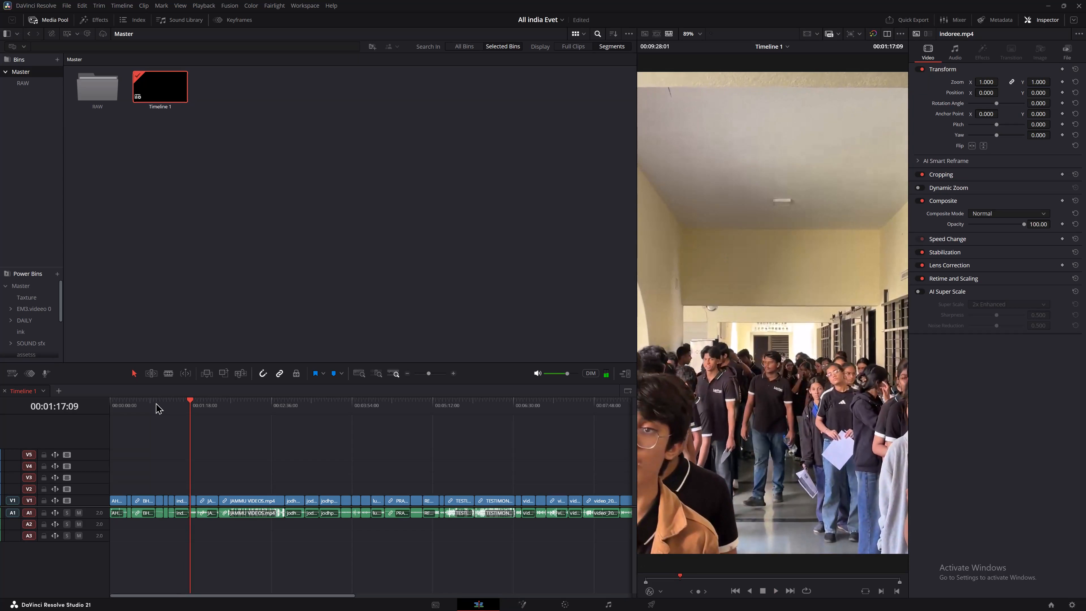
# Look through the RAW bin's stills and video clips, checking the Master bin in between.
pyautogui.click(22, 79)
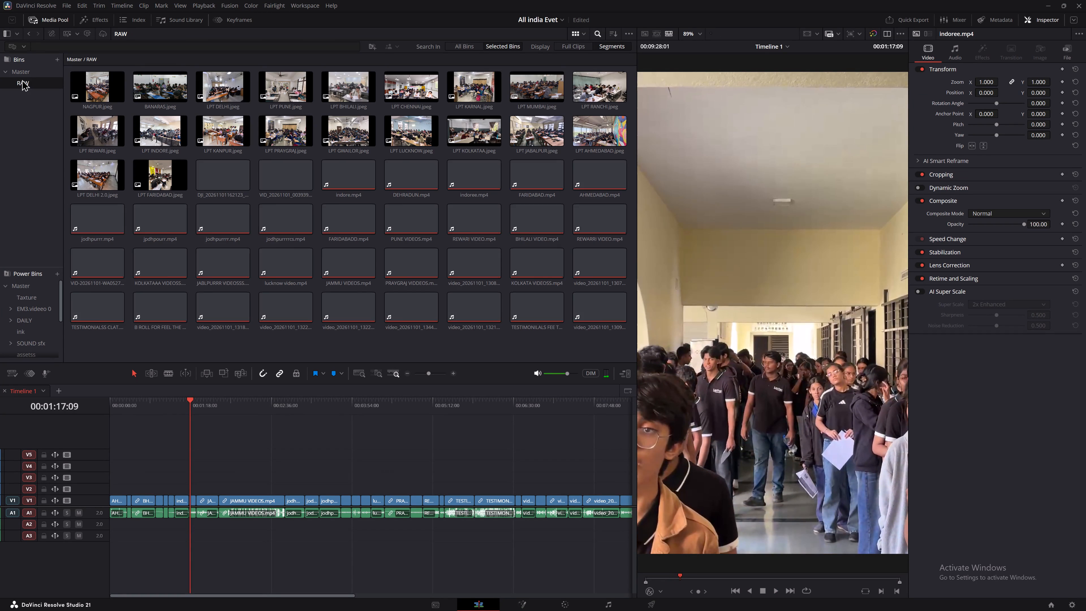
pyautogui.click(29, 70)
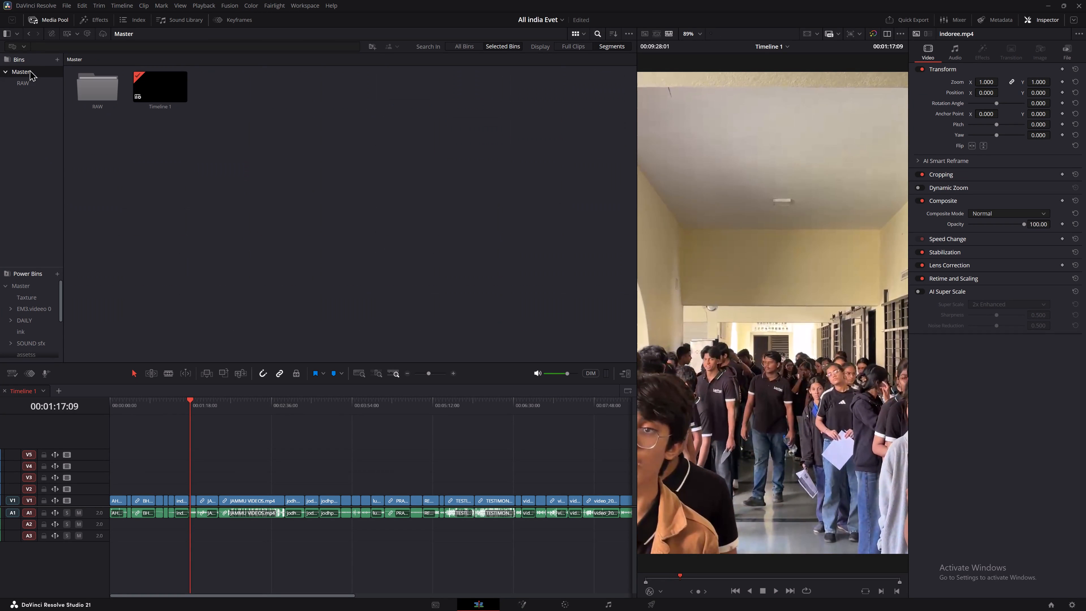
pyautogui.doubleClick(104, 93)
pyautogui.scroll(5, 362, 240)
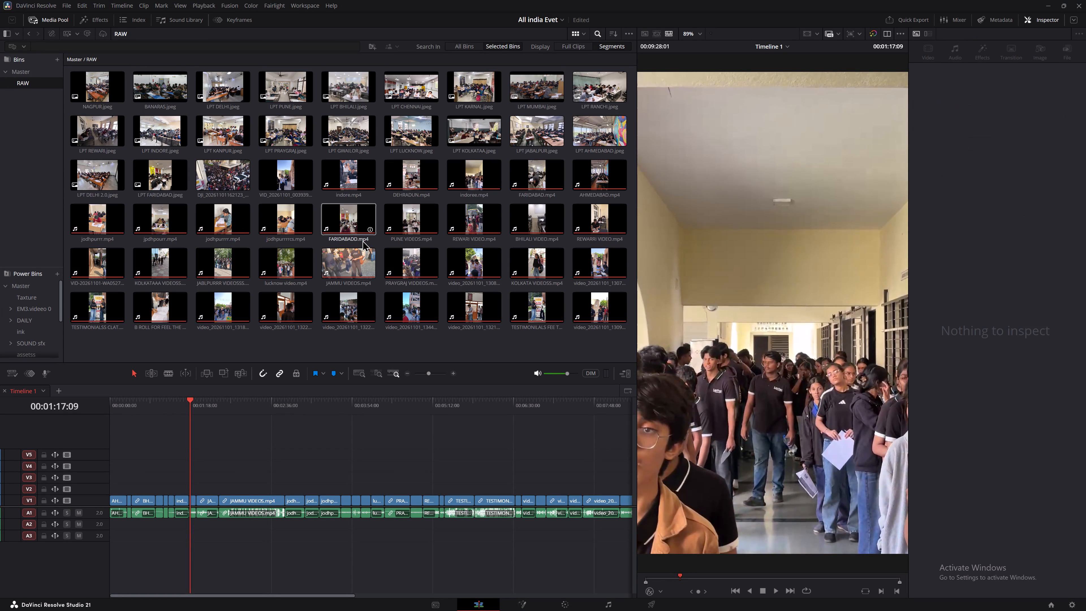
pyautogui.scroll(1, 362, 240)
pyautogui.scroll(-6, 362, 240)
pyautogui.click(395, 343)
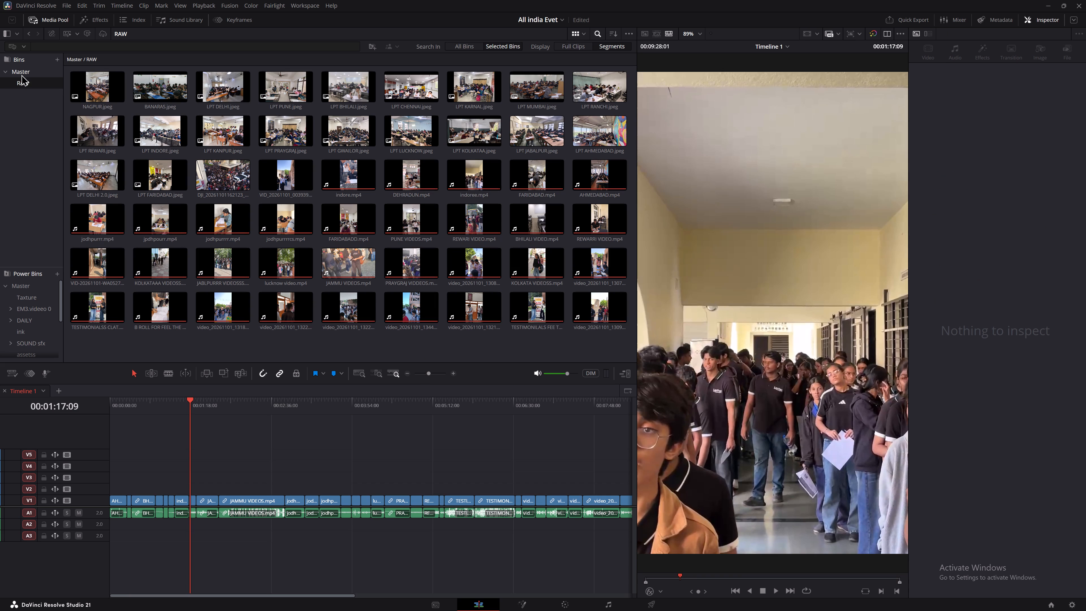
pyautogui.click(21, 73)
pyautogui.click(23, 81)
# Rename the RAW bin in the Master bin as Video.
pyautogui.click(37, 68)
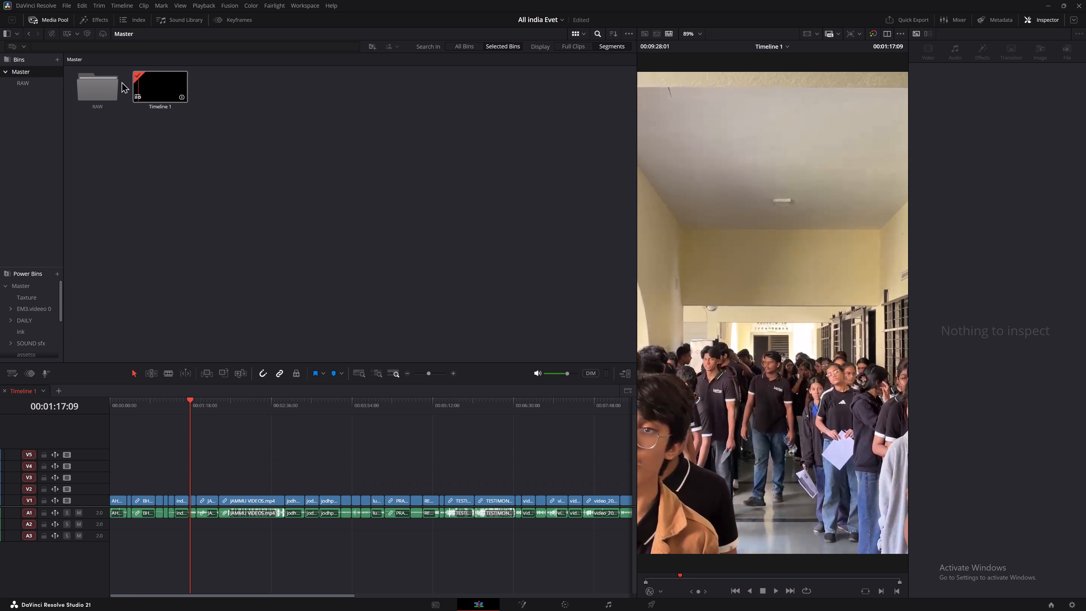
pyautogui.click(94, 87)
pyautogui.press('F2')
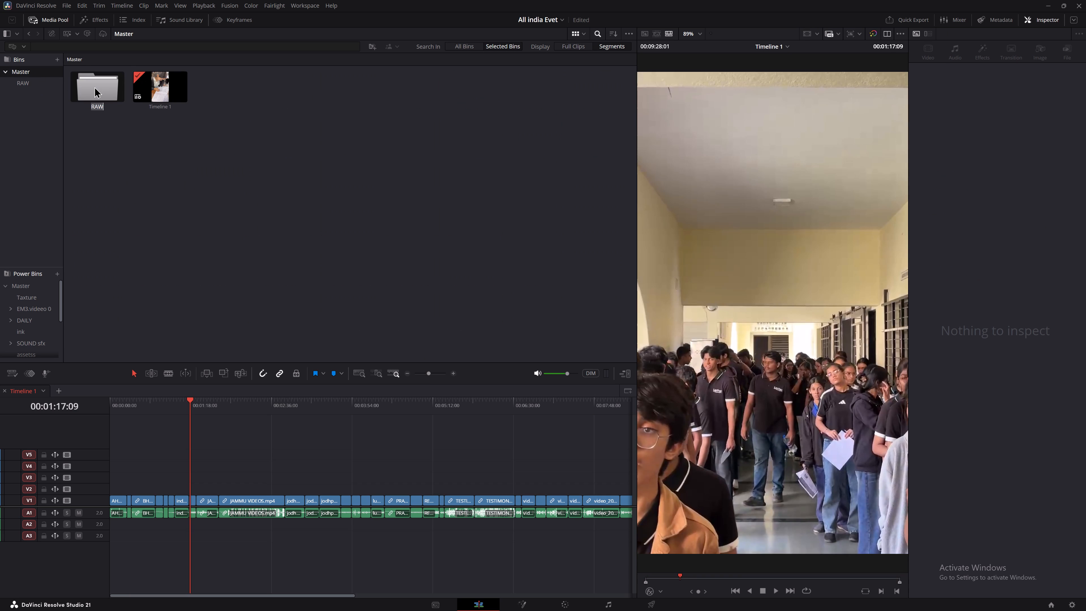
pyautogui.press('BackSpace')
pyautogui.write('Video')
pyautogui.press('space')
pyautogui.press('Return')
pyautogui.click(499, 172)
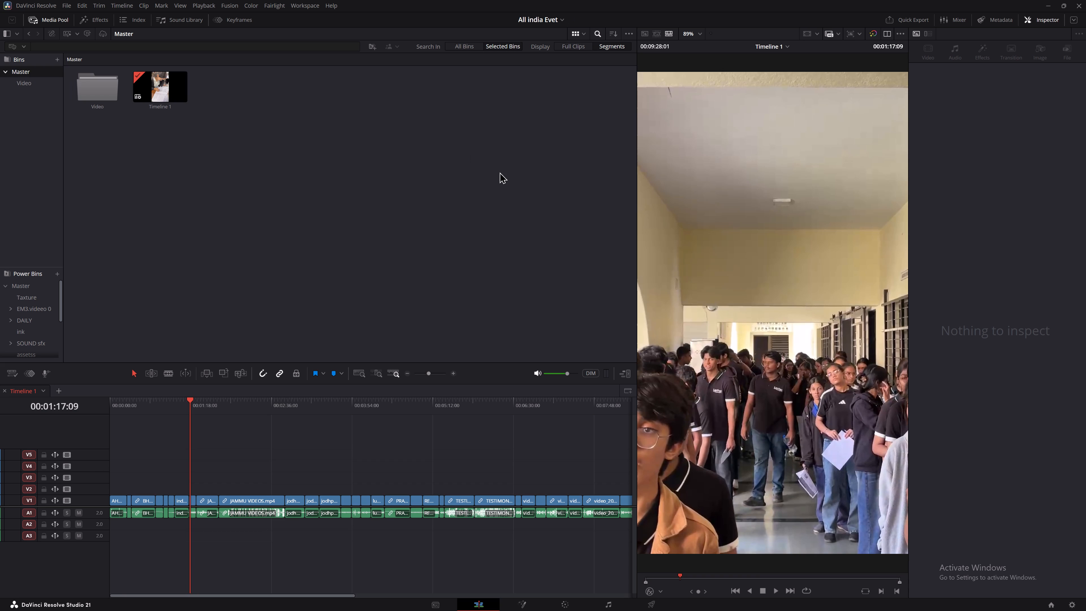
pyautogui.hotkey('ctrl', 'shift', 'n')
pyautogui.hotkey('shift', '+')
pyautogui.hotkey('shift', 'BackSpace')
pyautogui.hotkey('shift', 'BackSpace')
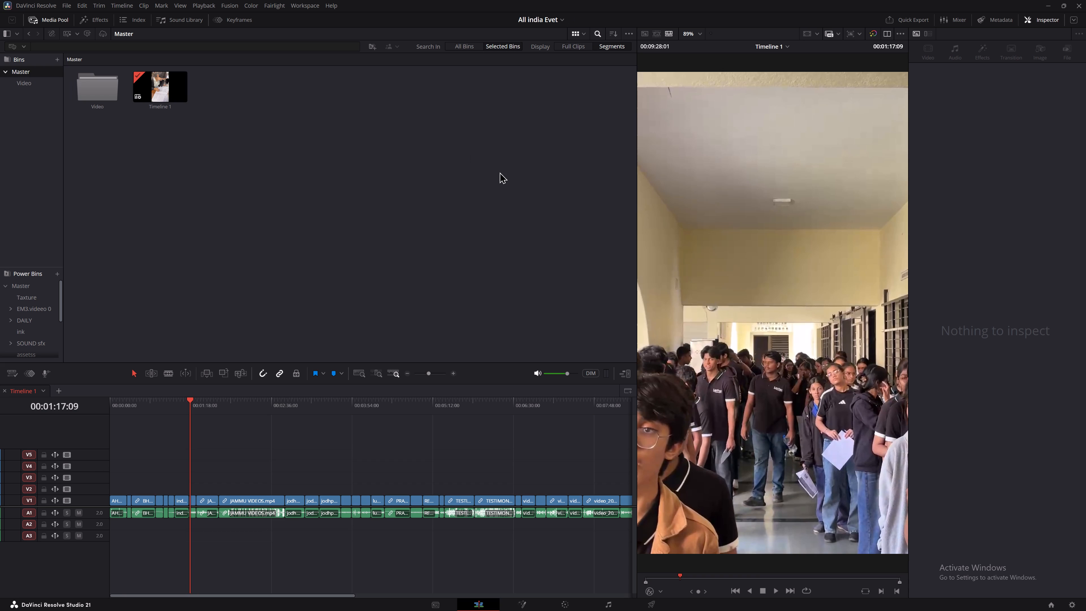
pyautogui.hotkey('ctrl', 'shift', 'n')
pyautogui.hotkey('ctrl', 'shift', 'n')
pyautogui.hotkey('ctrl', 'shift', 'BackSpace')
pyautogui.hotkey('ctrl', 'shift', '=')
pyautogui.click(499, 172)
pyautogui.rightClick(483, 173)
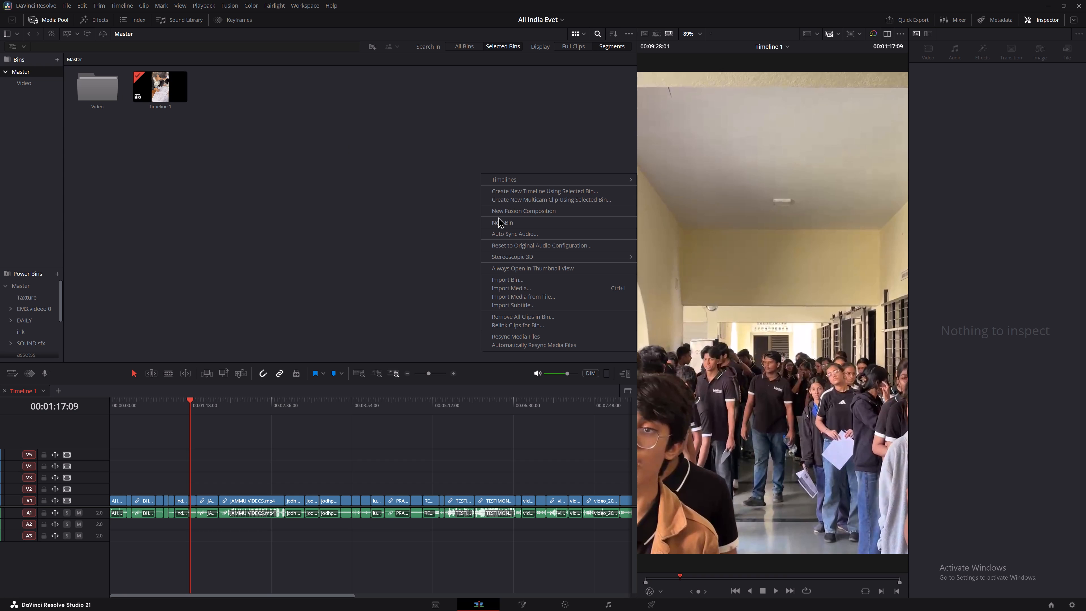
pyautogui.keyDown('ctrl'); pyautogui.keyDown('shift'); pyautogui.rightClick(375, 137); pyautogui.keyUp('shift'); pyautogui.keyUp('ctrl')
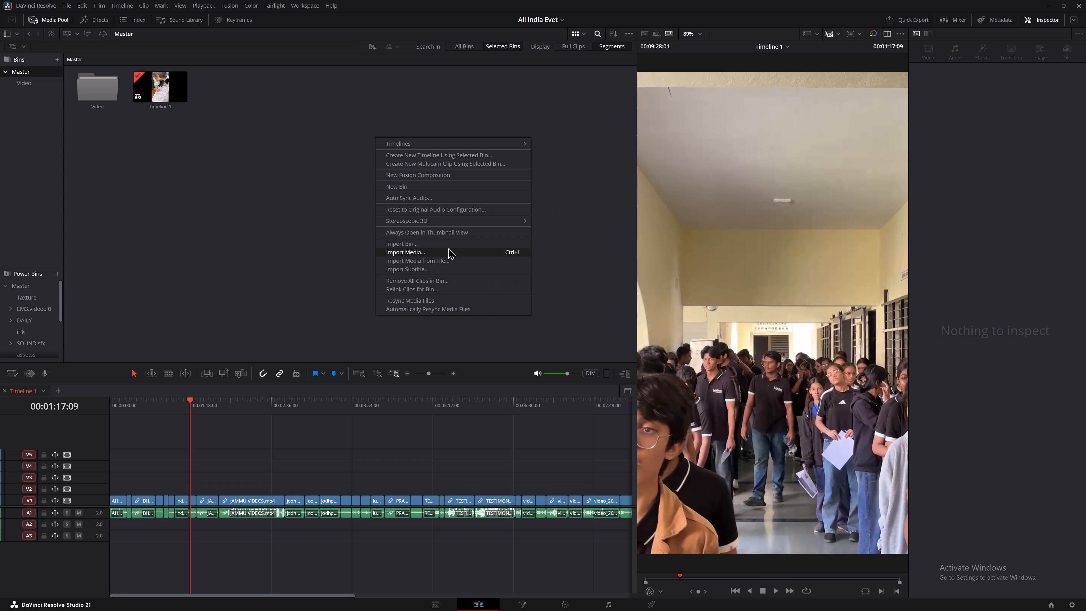
# Create a new bin named Photo in the Master bin.
pyautogui.click(207, 188)
pyautogui.hotkey('ctrl', 'shift', 'n')
pyautogui.hotkey('shift', 'BackSpace')
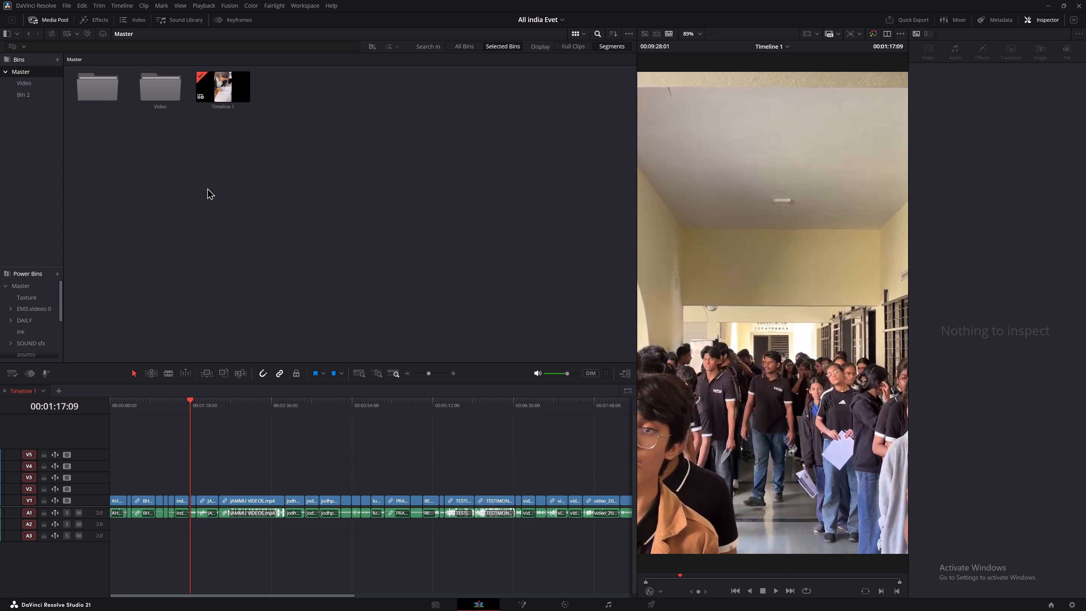
pyautogui.write('Photo')
pyautogui.press('space')
pyautogui.press('Return')
# Move all the JPEG stills, from NAGPUR.jpeg through LPT FARIDABAD.jpeg, out of the Video bin into the Photo bin.
pyautogui.click(152, 97)
pyautogui.doubleClick(152, 97)
pyautogui.scroll(3, 130, 103)
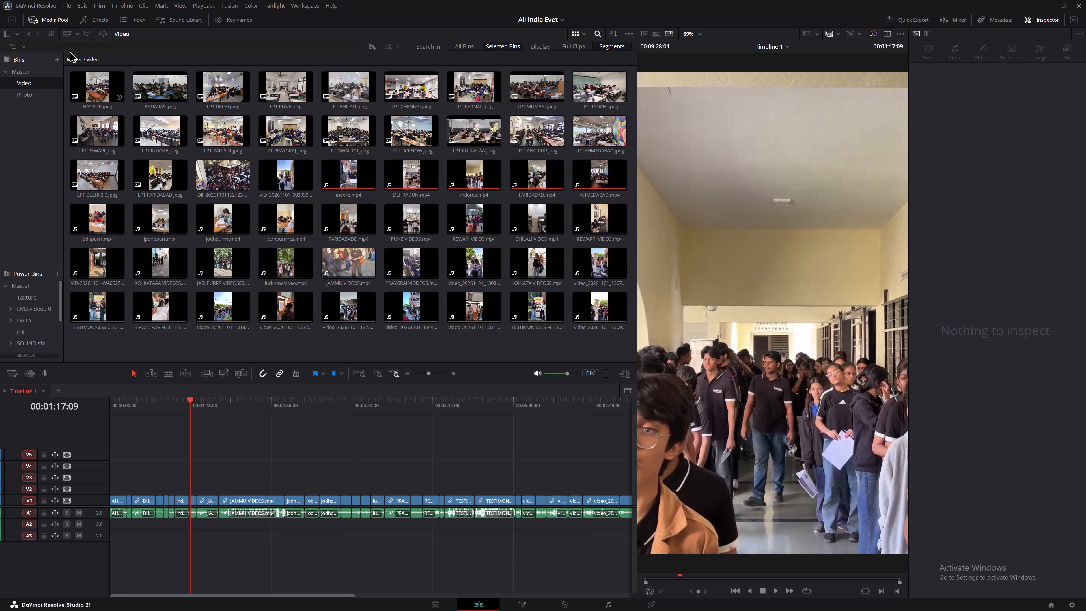
pyautogui.moveTo(65, 68); pyautogui.dragTo(607, 59)
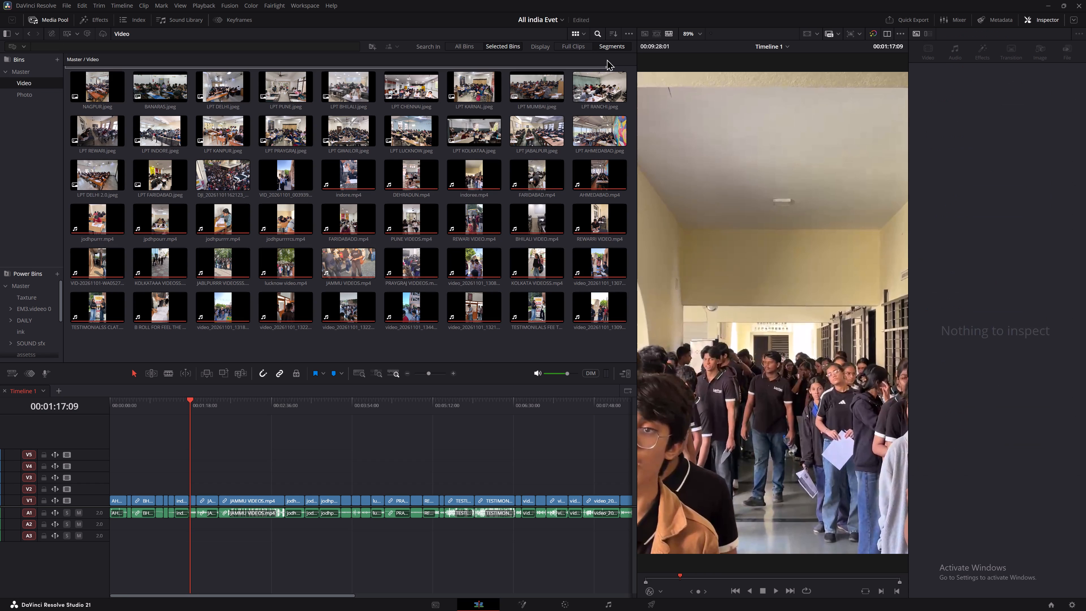
pyautogui.moveTo(607, 59); pyautogui.dragTo(620, 135)
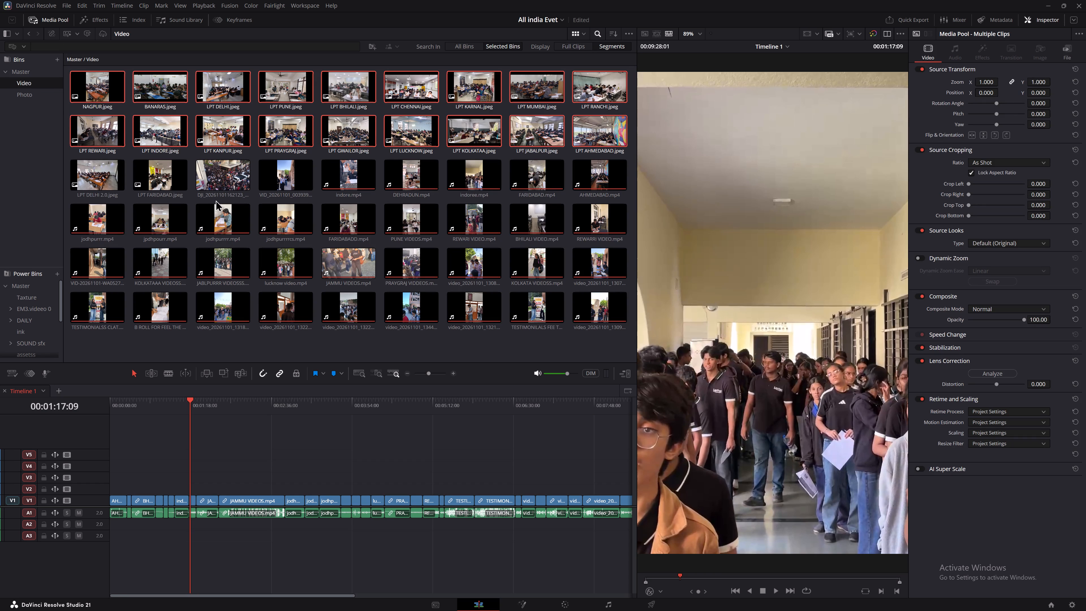
pyautogui.keyDown('ctrl'); pyautogui.click(146, 174); pyautogui.keyUp('ctrl')
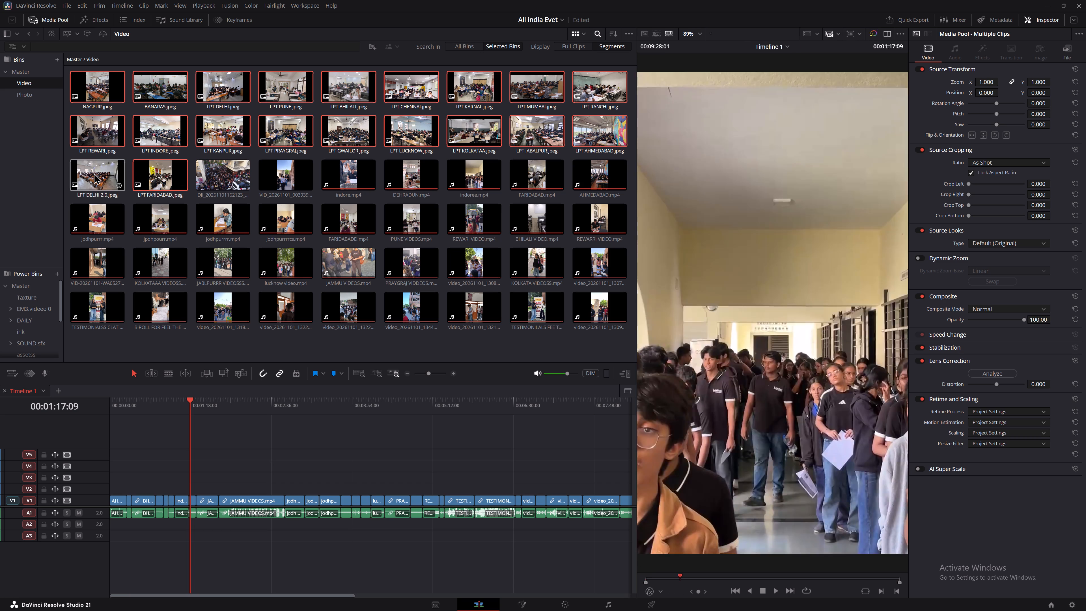
pyautogui.keyDown('ctrl'); pyautogui.click(94, 173); pyautogui.keyUp('ctrl')
pyautogui.moveTo(94, 173); pyautogui.dragTo(57, 135)
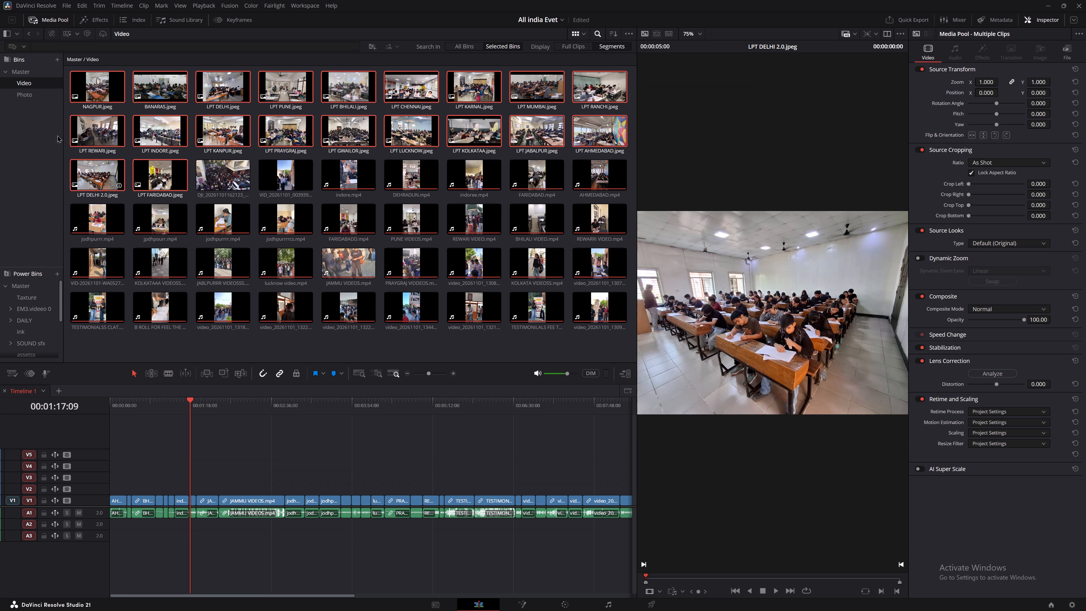
pyautogui.moveTo(57, 135); pyautogui.dragTo(23, 94)
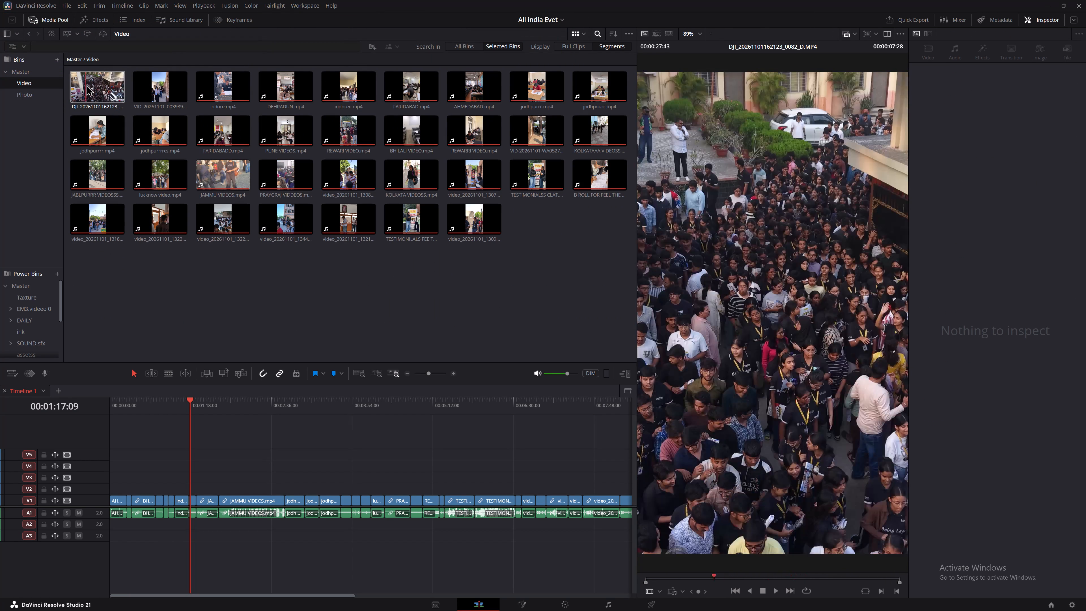
pyautogui.moveTo(86, 82); pyautogui.dragTo(20, 69)
pyautogui.click(21, 70)
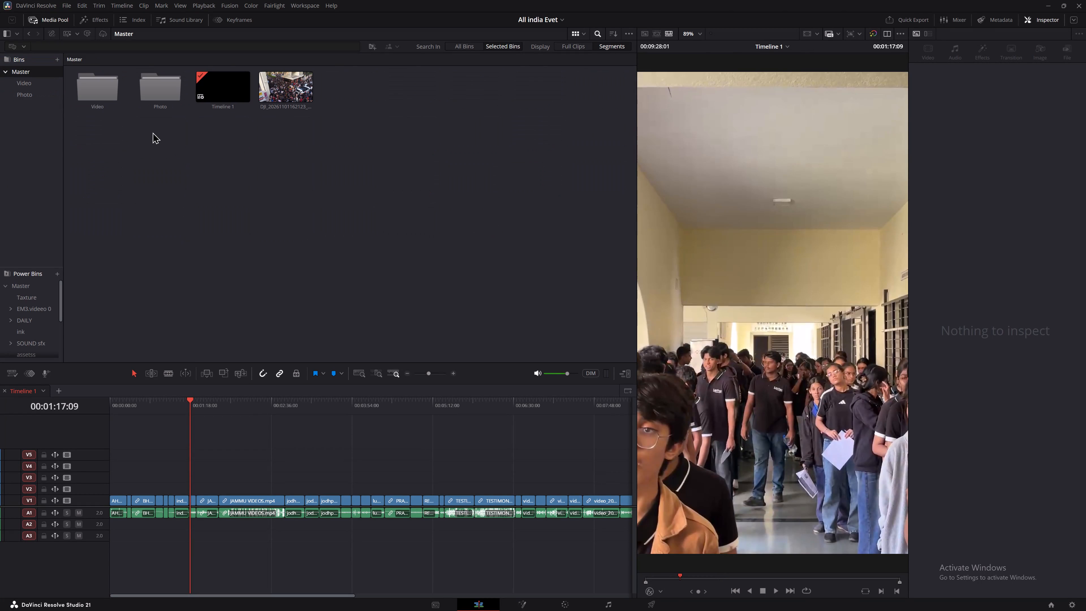
# Create a new bin named Drone in the Master bin.
pyautogui.click(289, 193)
pyautogui.hotkey('ctrl', 'shift', 'n')
pyautogui.hotkey('shift', 'BackSpace')
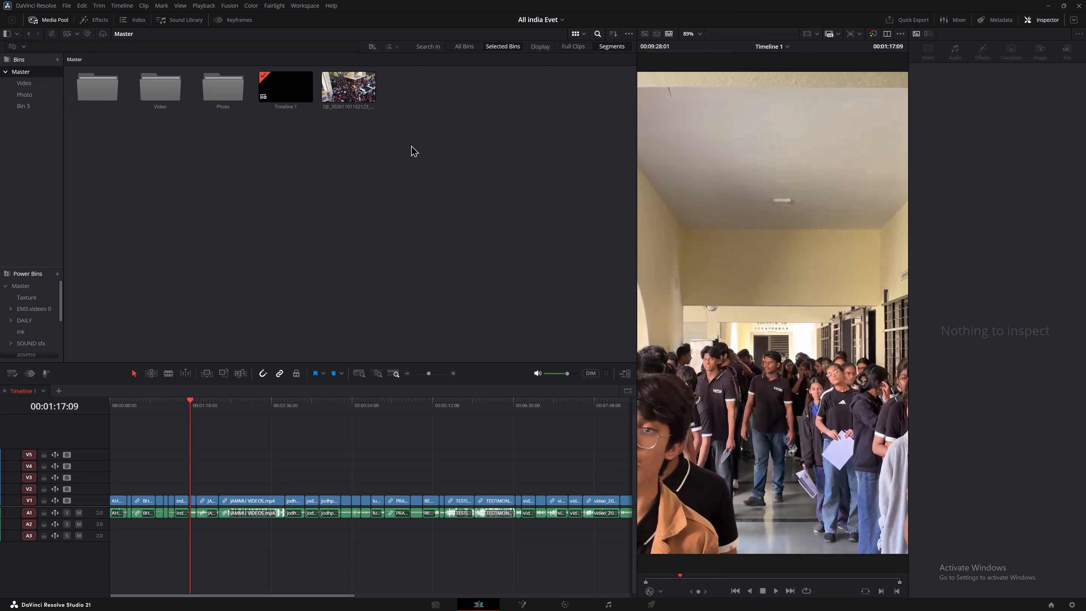
pyautogui.write('Dro')
pyautogui.write('ne')
pyautogui.press('Return')
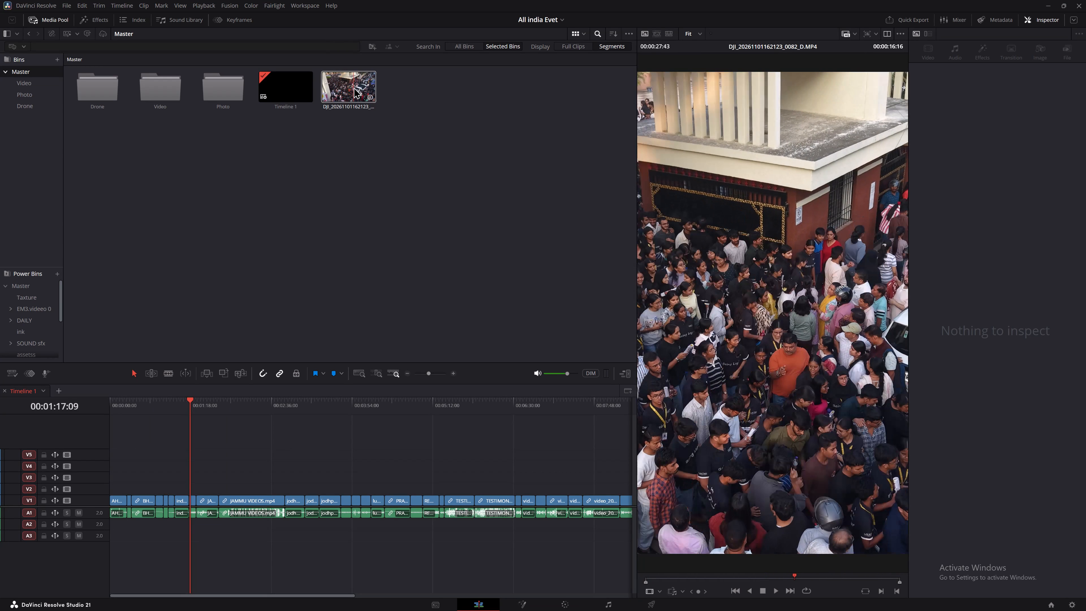
pyautogui.moveTo(349, 85); pyautogui.dragTo(142, 98)
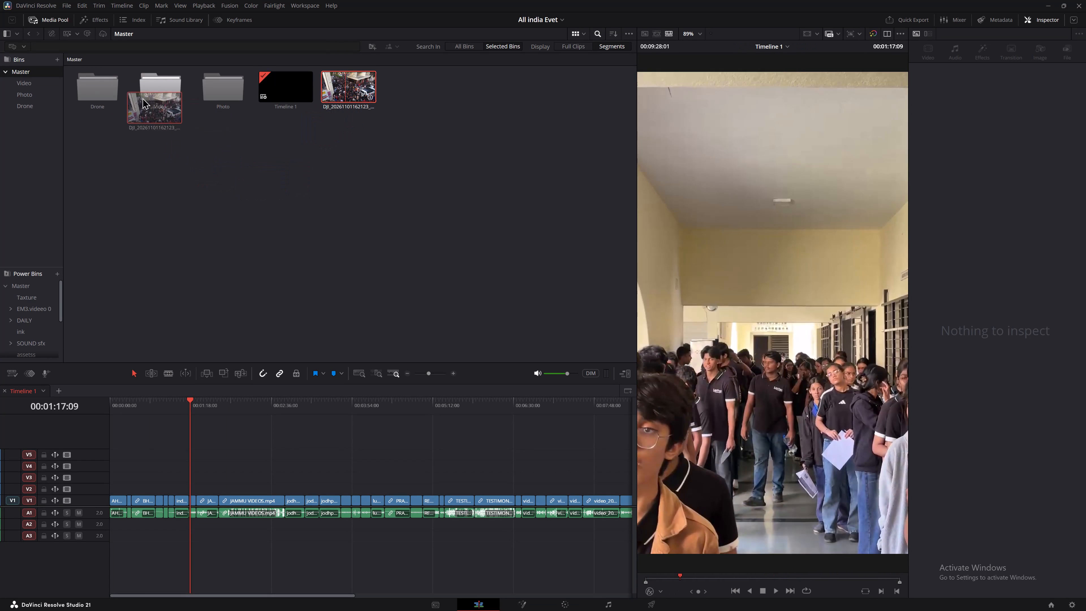
pyautogui.moveTo(142, 98); pyautogui.dragTo(103, 79)
pyautogui.click(103, 79)
pyautogui.click(304, 143)
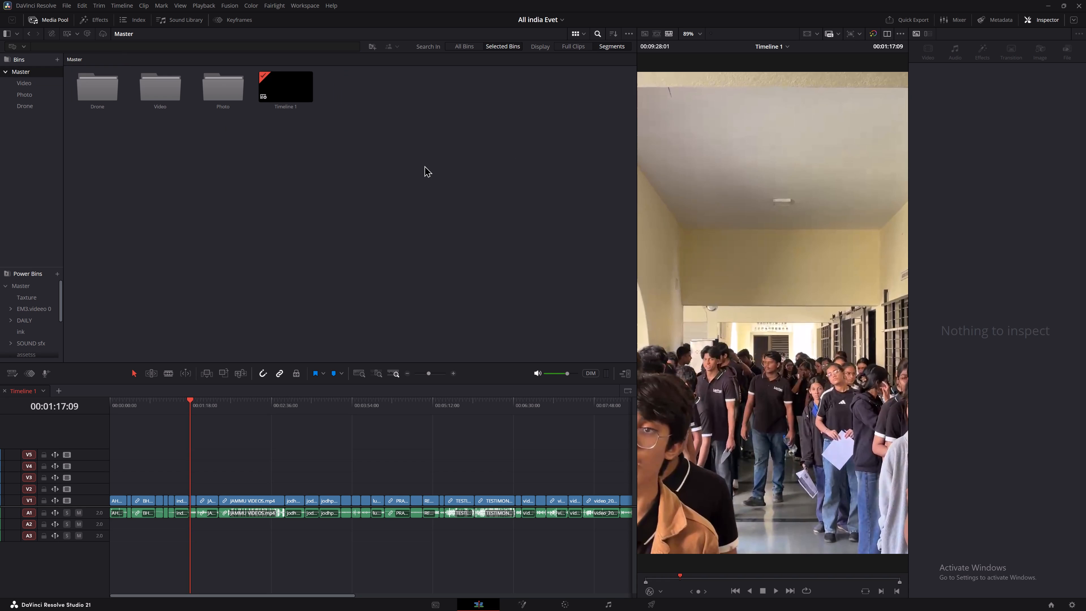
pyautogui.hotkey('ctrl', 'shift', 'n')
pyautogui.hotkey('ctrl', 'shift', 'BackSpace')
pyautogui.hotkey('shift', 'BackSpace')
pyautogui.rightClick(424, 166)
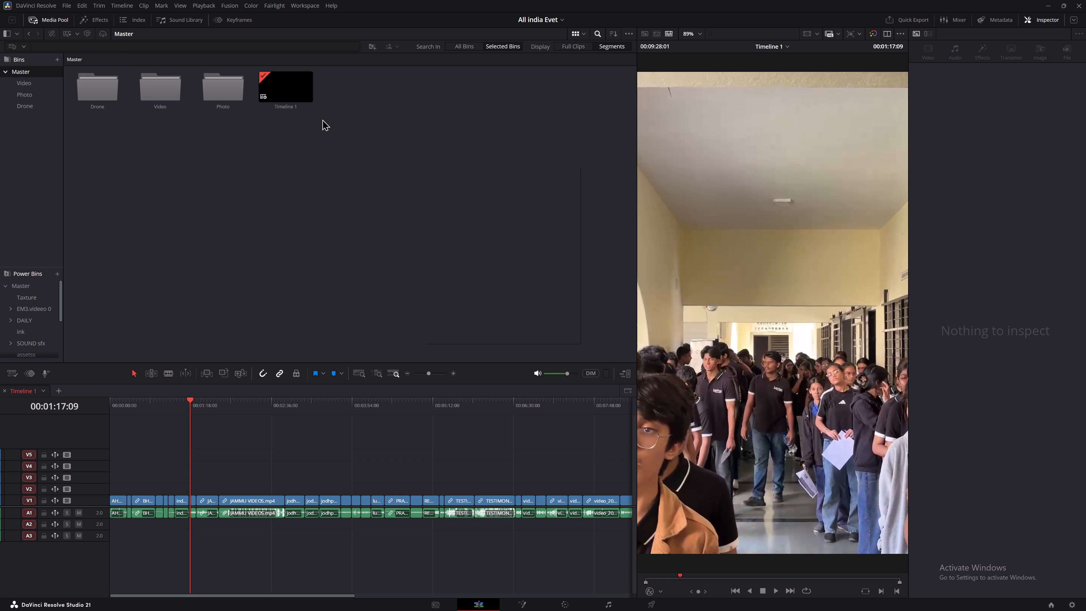
# Create a new bin in the Master bin and name it Song.
pyautogui.click(322, 119)
pyautogui.hotkey('ctrl', 'shift', 'n')
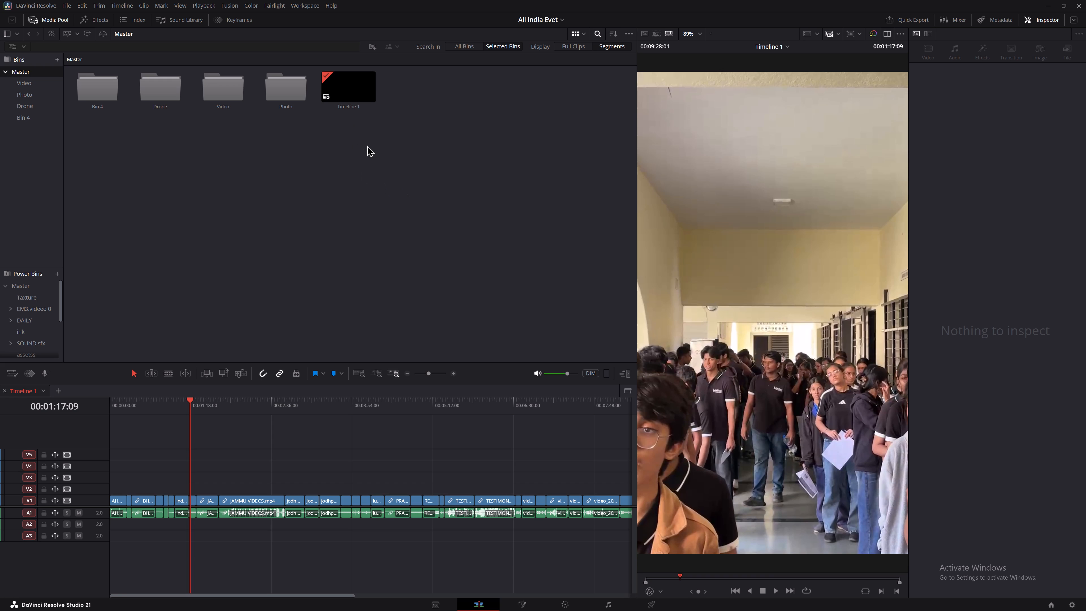
pyautogui.hotkey('ctrl', 'Up')
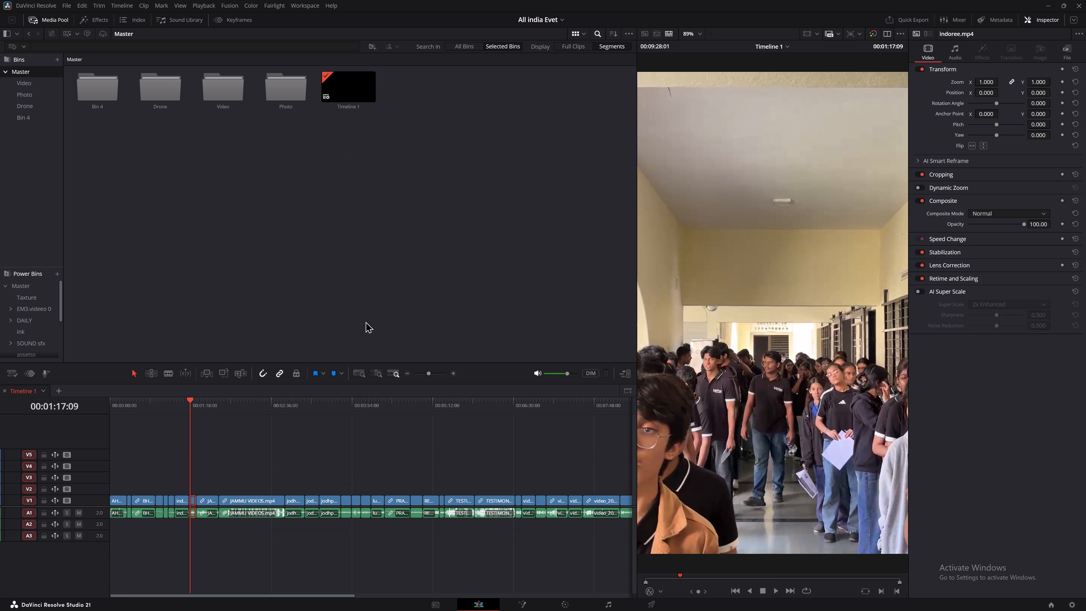
pyautogui.click(92, 77)
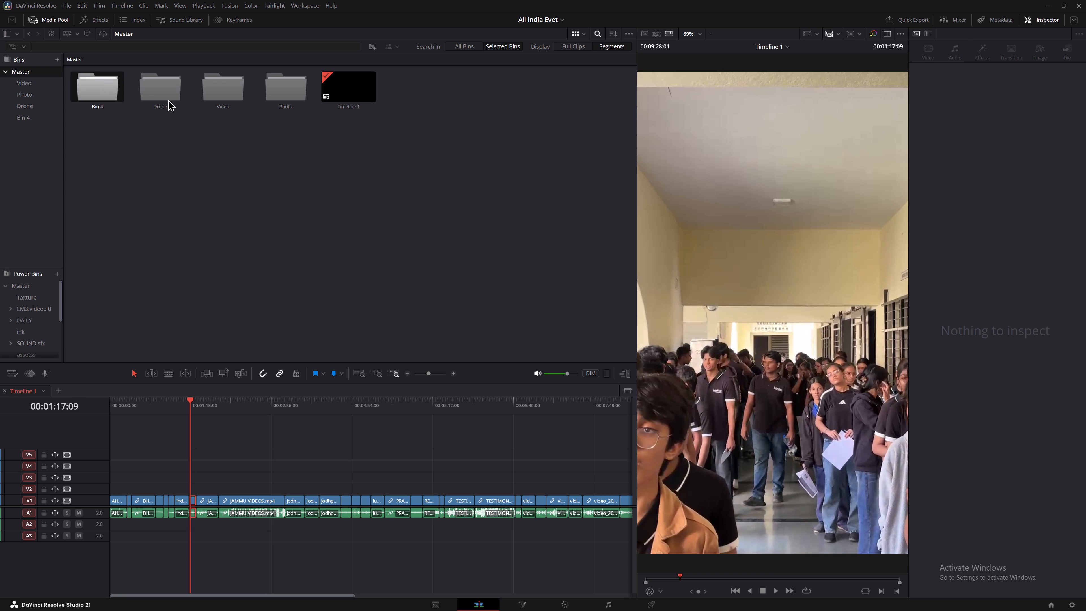
pyautogui.press('F2')
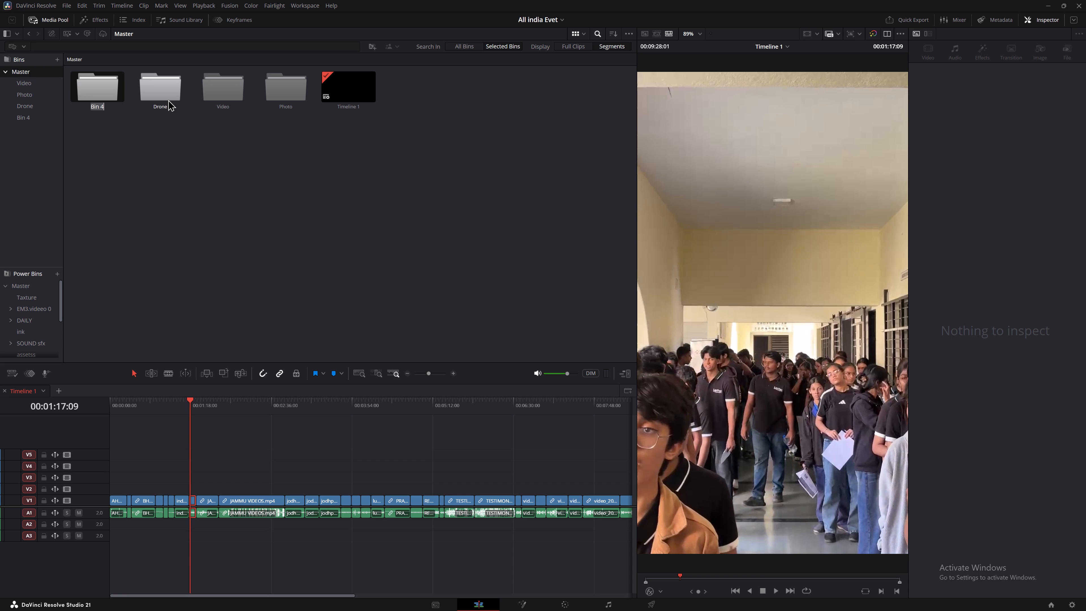
pyautogui.press('BackSpace')
pyautogui.write('Song')
pyautogui.press('space')
pyautogui.press('Return')
# Import the "vidssave.com Polaris 720P" file from the Video 2 Assets folder into the Song bin.
pyautogui.click(317, 207)
pyautogui.doubleClick(93, 80)
pyautogui.rightClick(137, 104)
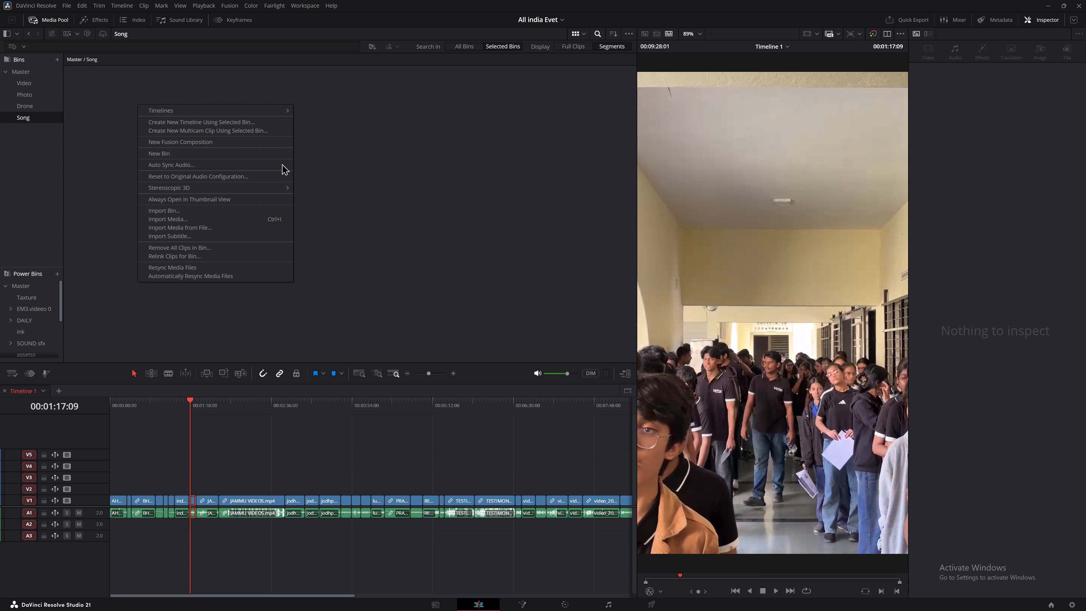
pyautogui.click(269, 221)
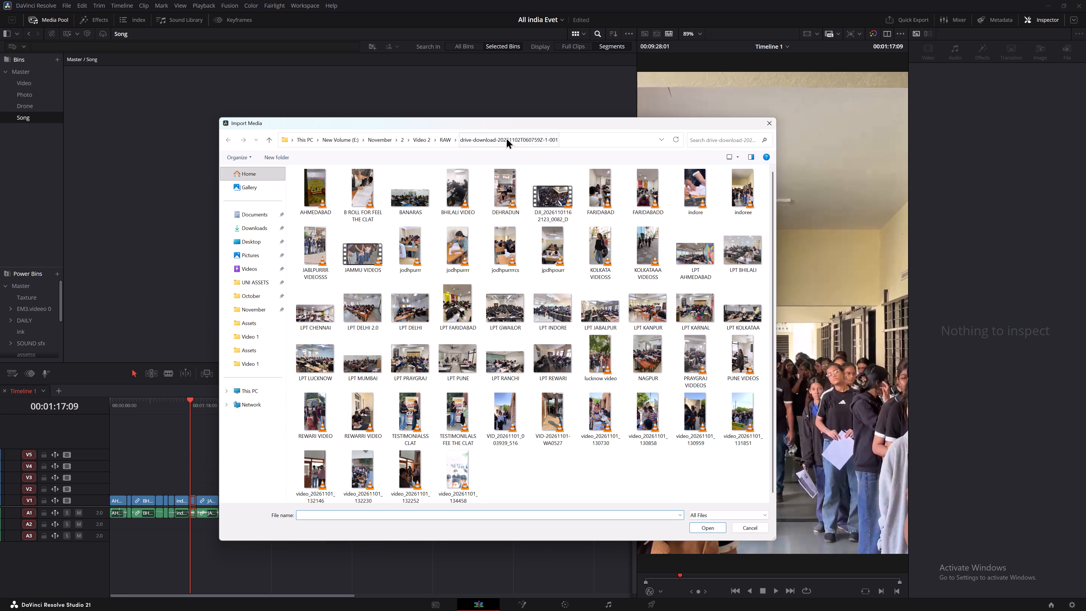
pyautogui.click(445, 138)
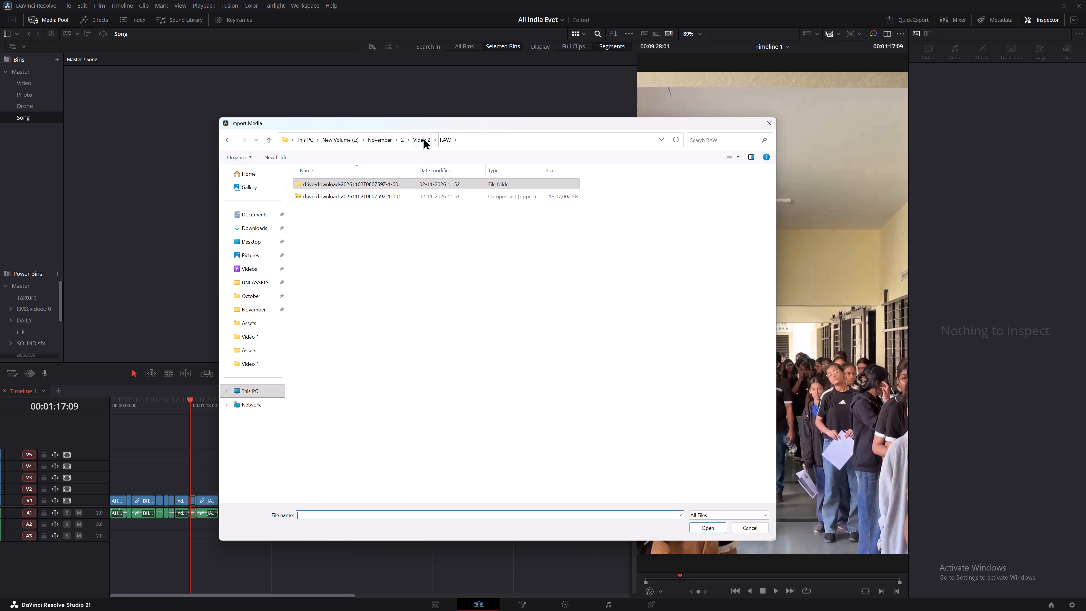
pyautogui.click(423, 137)
pyautogui.doubleClick(337, 185)
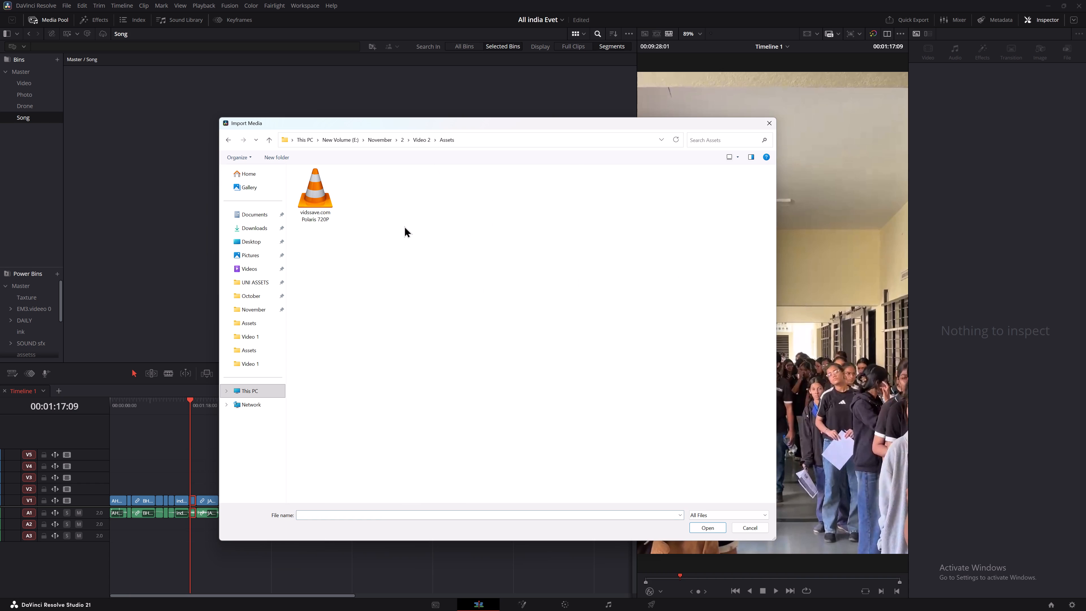
pyautogui.hotkey('ctrl', 'a')
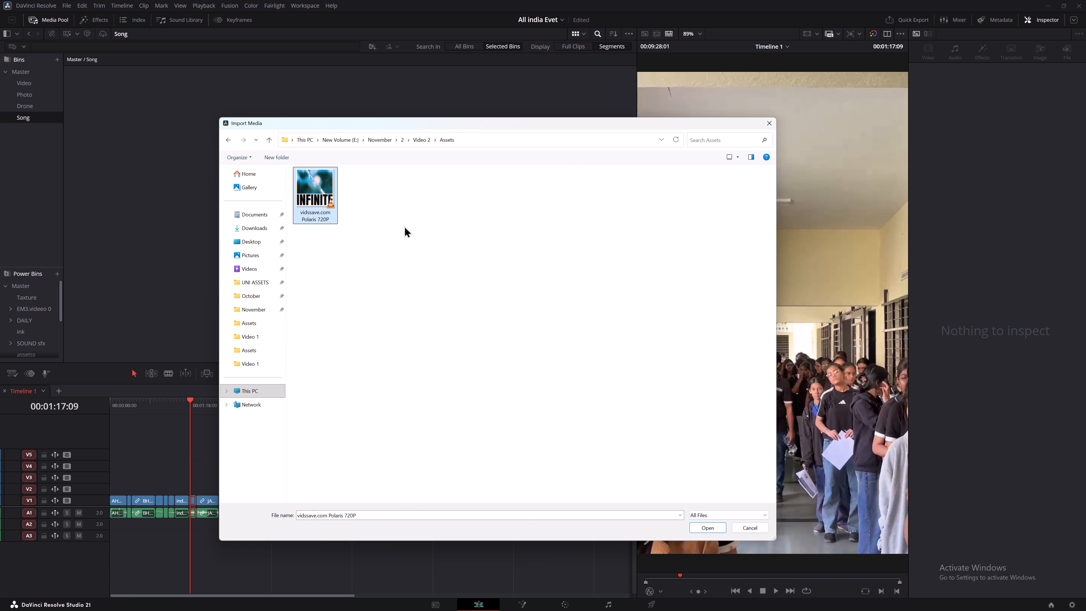
pyautogui.press('Return')
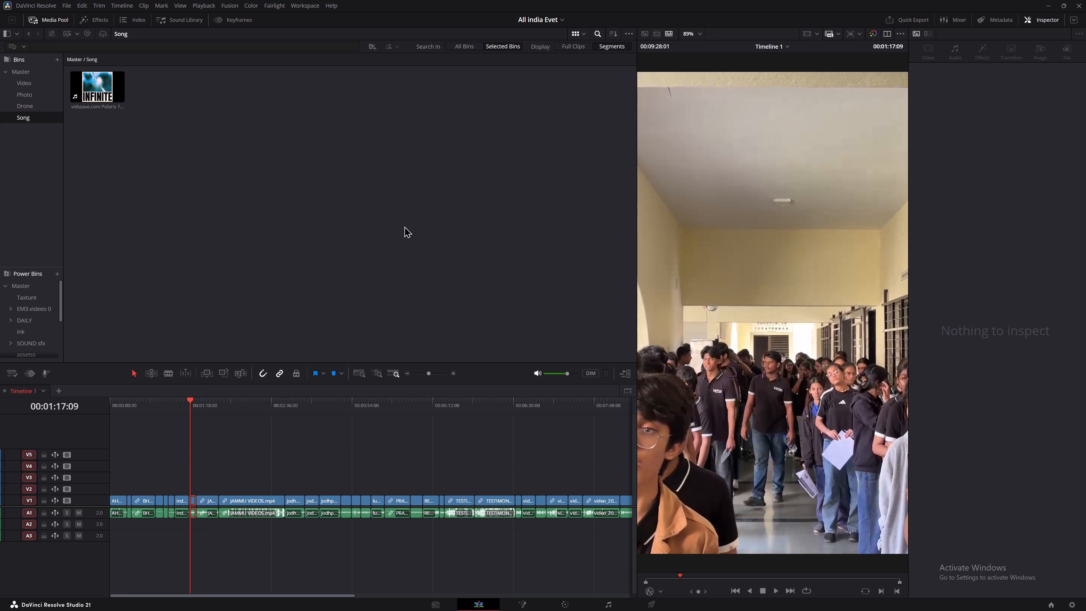
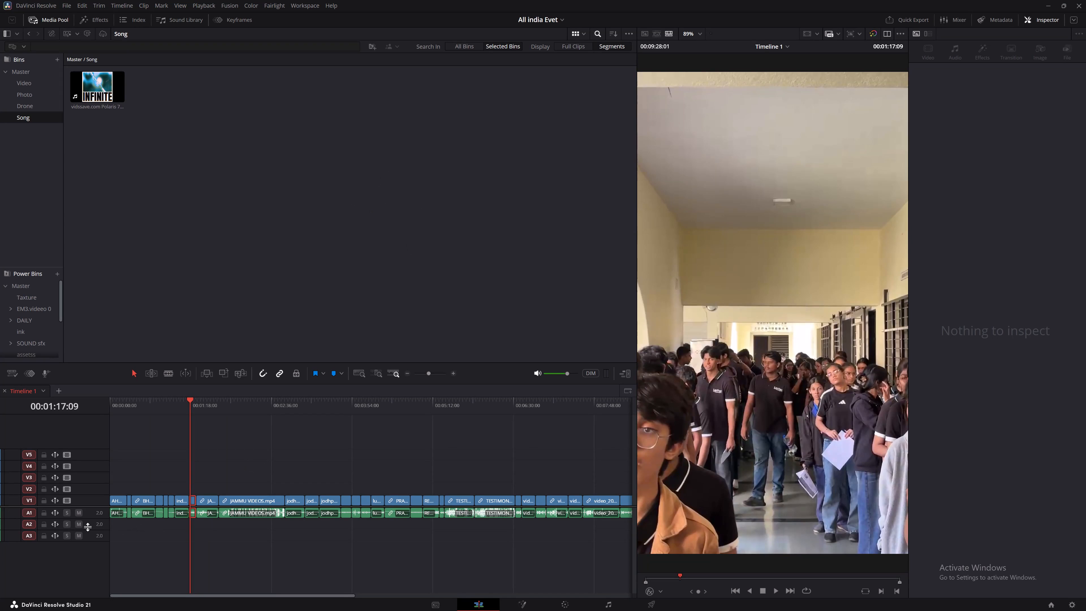
# Increase the height of the Audio 2 track in the timeline.
pyautogui.click(94, 530)
pyautogui.moveTo(94, 528); pyautogui.dragTo(98, 563)
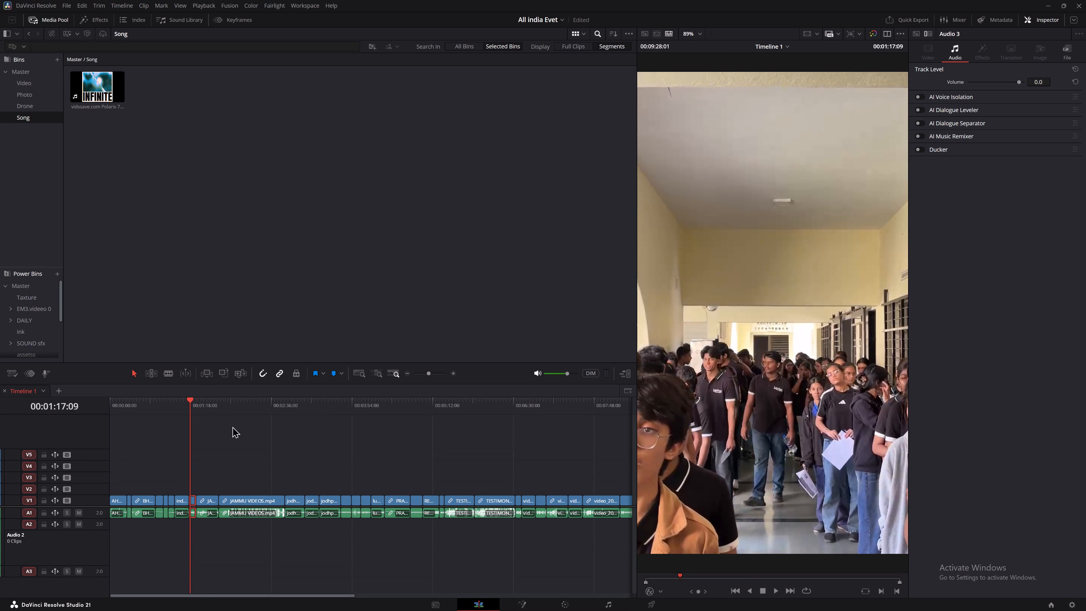
# Turn off linked selection and delete all the footage's audio clips from track A1, keeping the video on V1.
pyautogui.keyDown('alt'); pyautogui.scroll(-5, 299, 545); pyautogui.keyUp('alt')
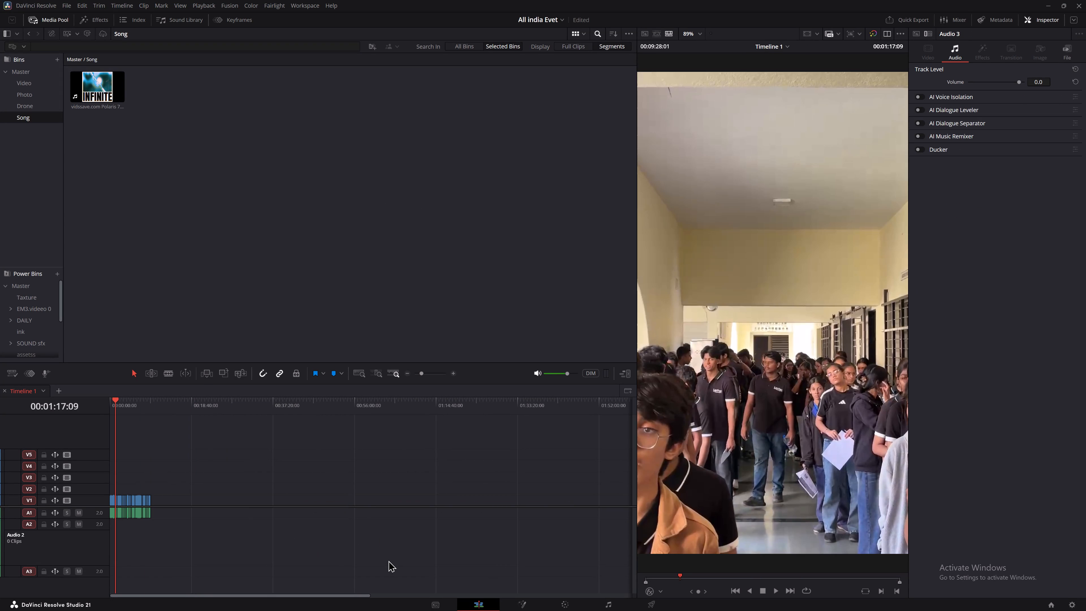
pyautogui.keyDown('alt'); pyautogui.scroll(8, 435, 578); pyautogui.keyUp('alt')
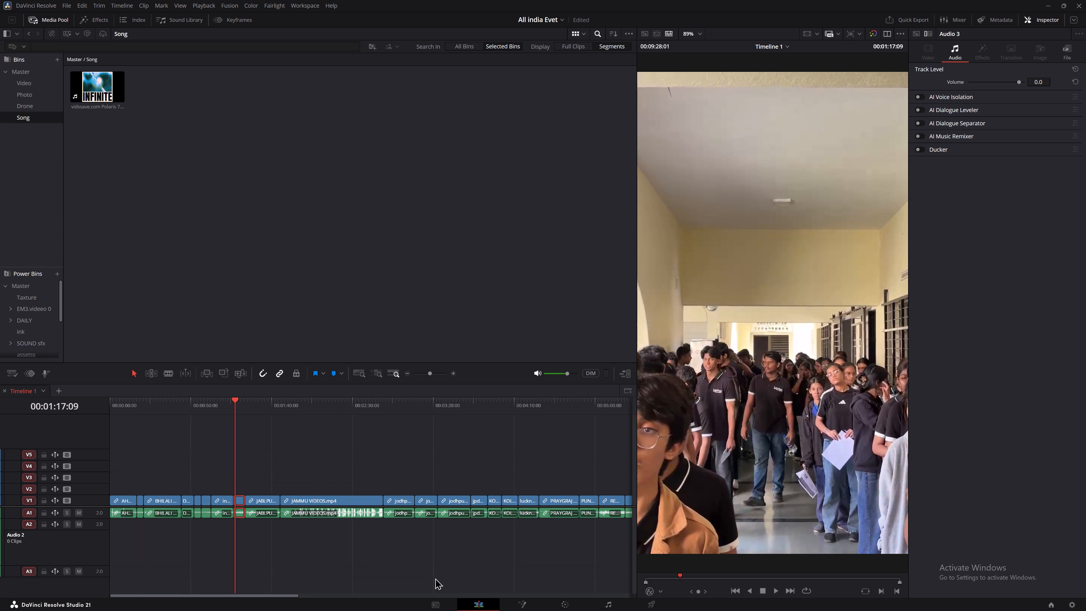
pyautogui.keyDown('alt'); pyautogui.scroll(-3, 413, 579); pyautogui.keyUp('alt')
pyautogui.click(279, 371)
pyautogui.click(289, 434)
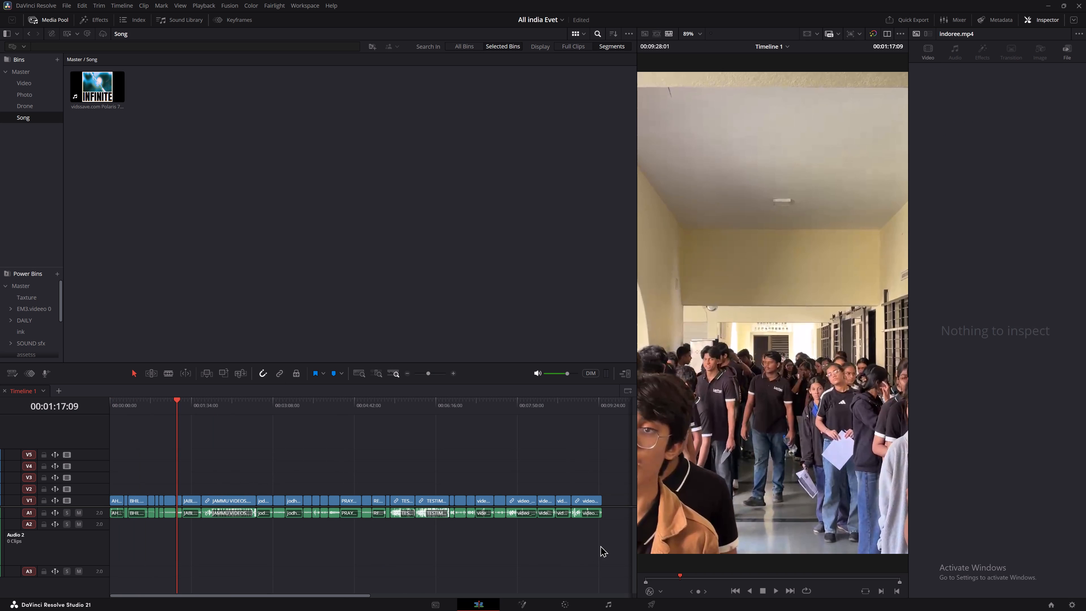
pyautogui.moveTo(603, 541); pyautogui.dragTo(57, 515)
pyautogui.press('BackSpace')
pyautogui.click(333, 437)
# Place the "vidssave.com Polaris 720P" song from the Song bin on track A2, starting at 00:00:00:00.
pyautogui.moveTo(154, 411); pyautogui.dragTo(11, 413)
pyautogui.moveTo(78, 88); pyautogui.dragTo(141, 508)
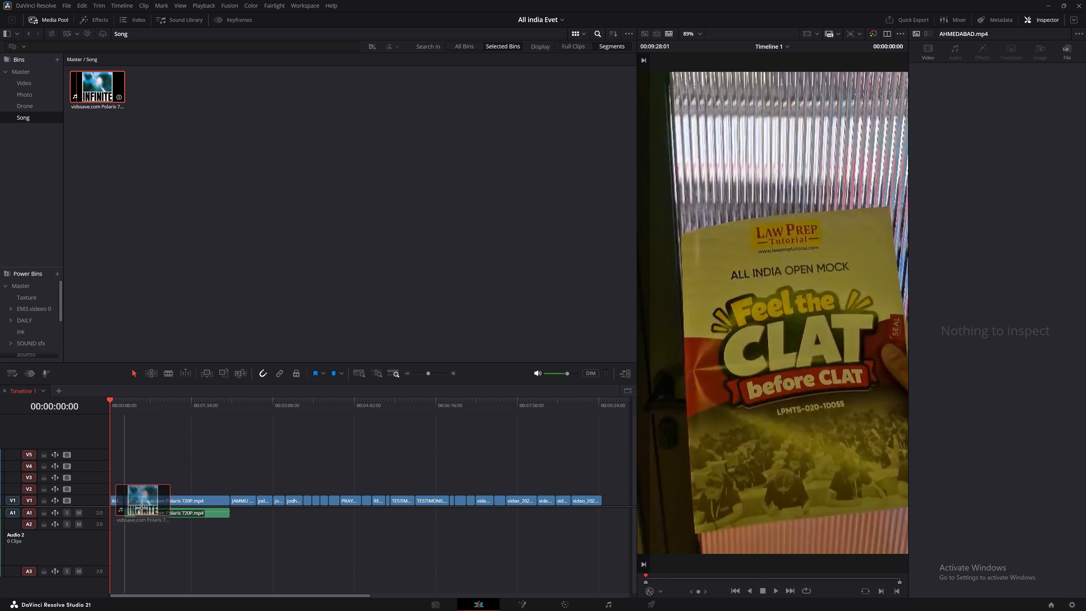
pyautogui.moveTo(141, 508); pyautogui.dragTo(133, 319)
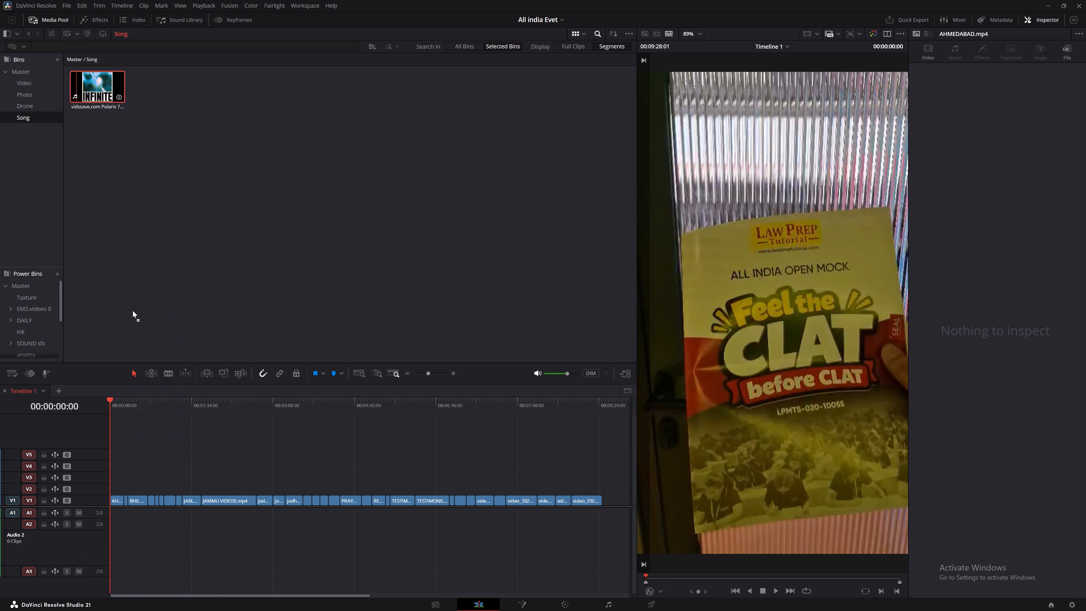
pyautogui.click(143, 190)
pyautogui.keyDown('shift'); pyautogui.moveTo(79, 87); pyautogui.dragTo(120, 558); pyautogui.keyUp('shift')
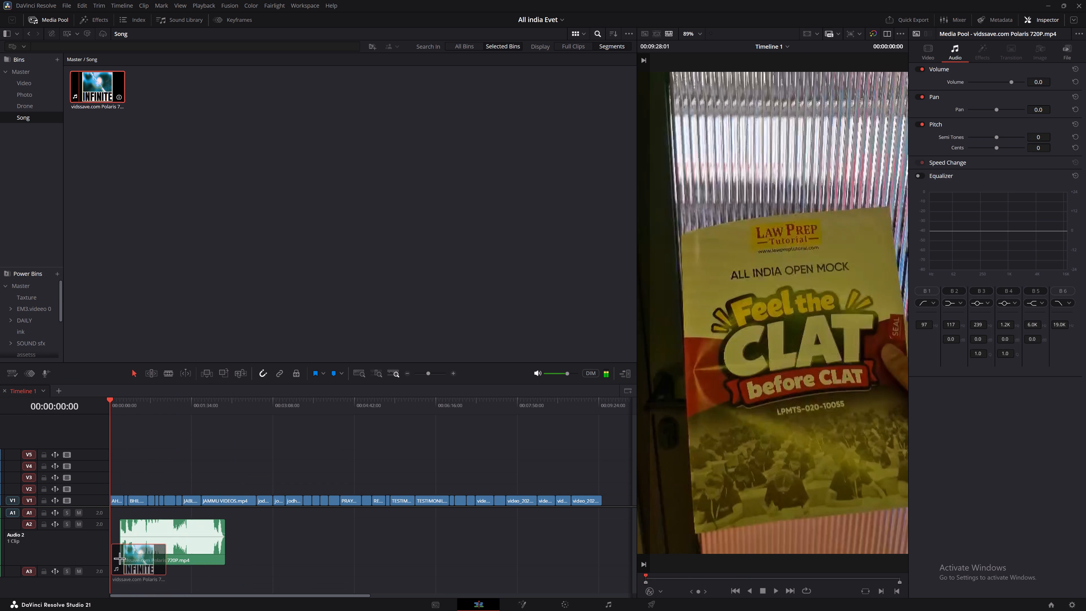
pyautogui.keyDown('shift'); pyautogui.moveTo(120, 558); pyautogui.dragTo(120, 558); pyautogui.keyUp('shift')
pyautogui.moveTo(154, 551); pyautogui.dragTo(123, 548)
# Preview the opening of the timeline with the song and check where the song ends.
pyautogui.press('space')
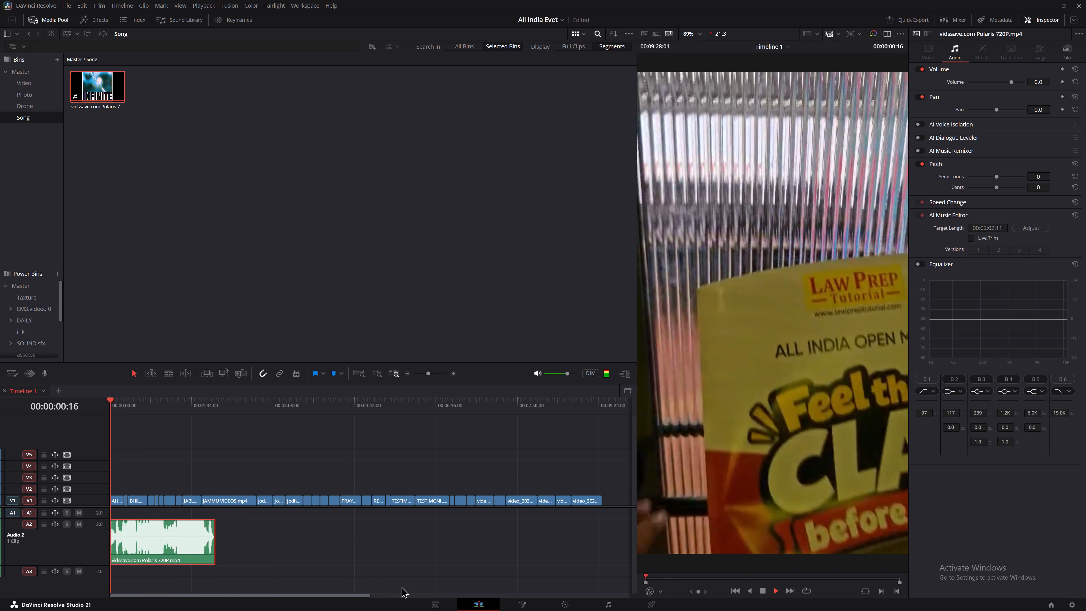
pyautogui.press('space')
pyautogui.moveTo(194, 408); pyautogui.dragTo(214, 408)
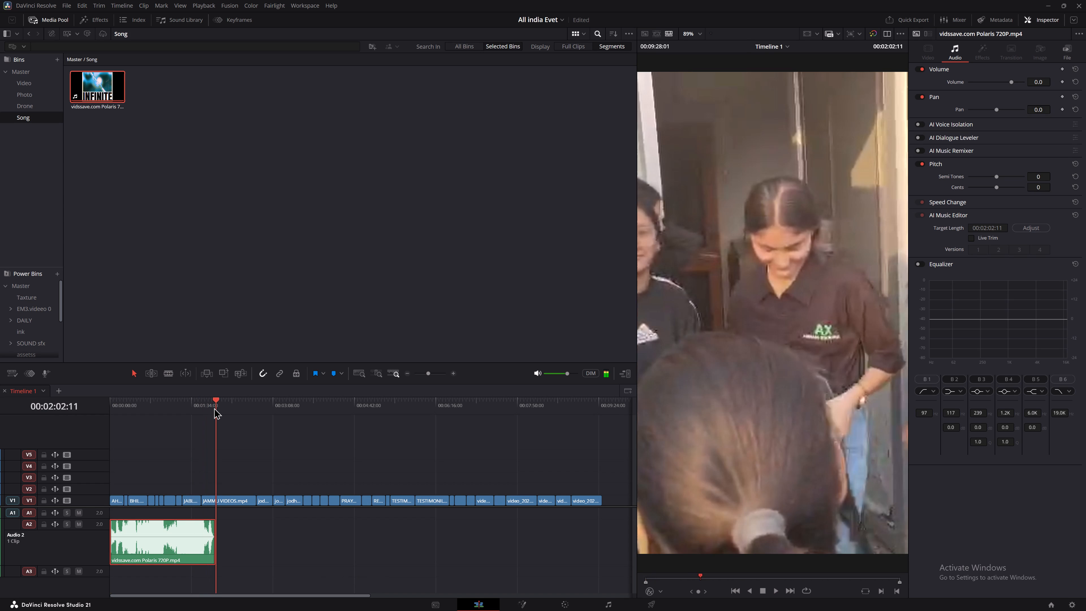
pyautogui.moveTo(214, 408); pyautogui.dragTo(0, 438)
pyautogui.press('space')
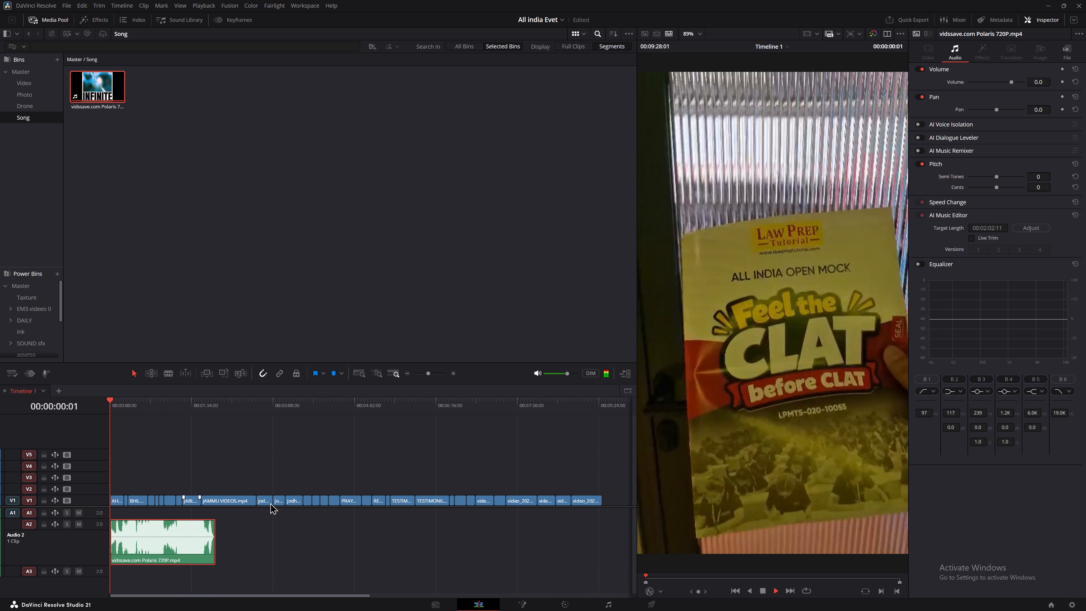
pyautogui.press('space')
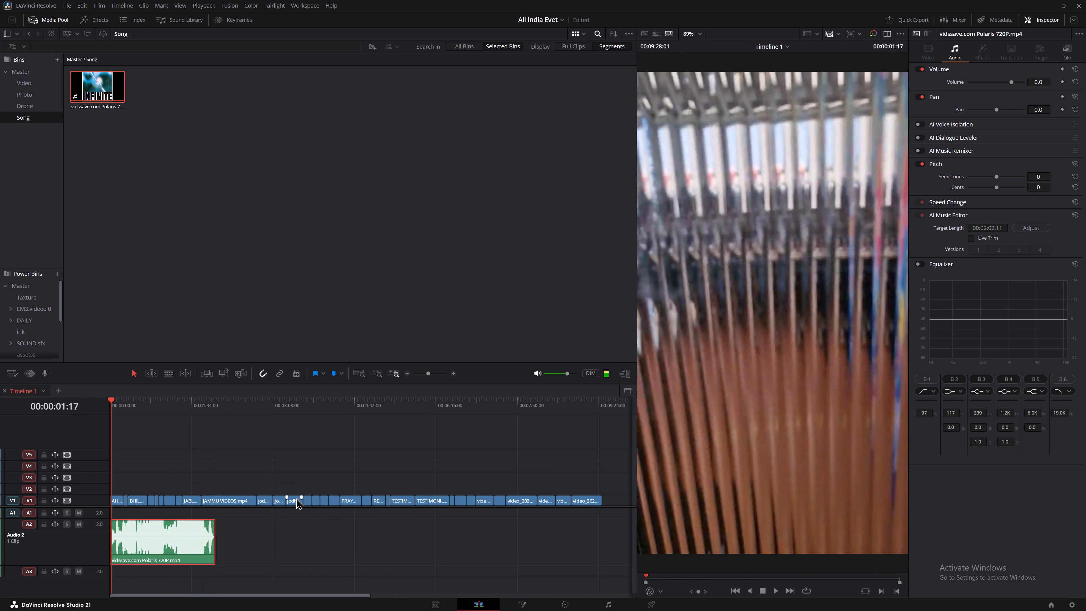
# Save the project.
pyautogui.hotkey('ctrl', 's')
pyautogui.hotkey('ctrl', 's')
pyautogui.hotkey('ctrl', 's')
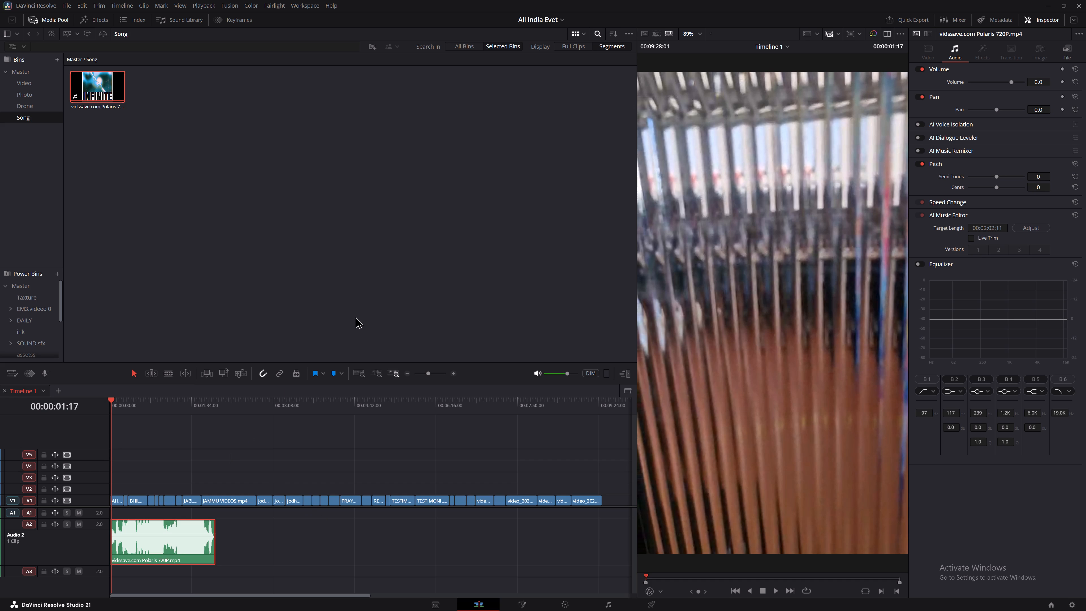
# Examine the song's waveform up close and play the timeline from the start against the AHMEDABAD.mp4 clip.
pyautogui.keyDown('alt'); pyautogui.scroll(8, 243, 506); pyautogui.keyUp('alt')
pyautogui.keyDown('alt'); pyautogui.scroll(8, 217, 475); pyautogui.keyUp('alt')
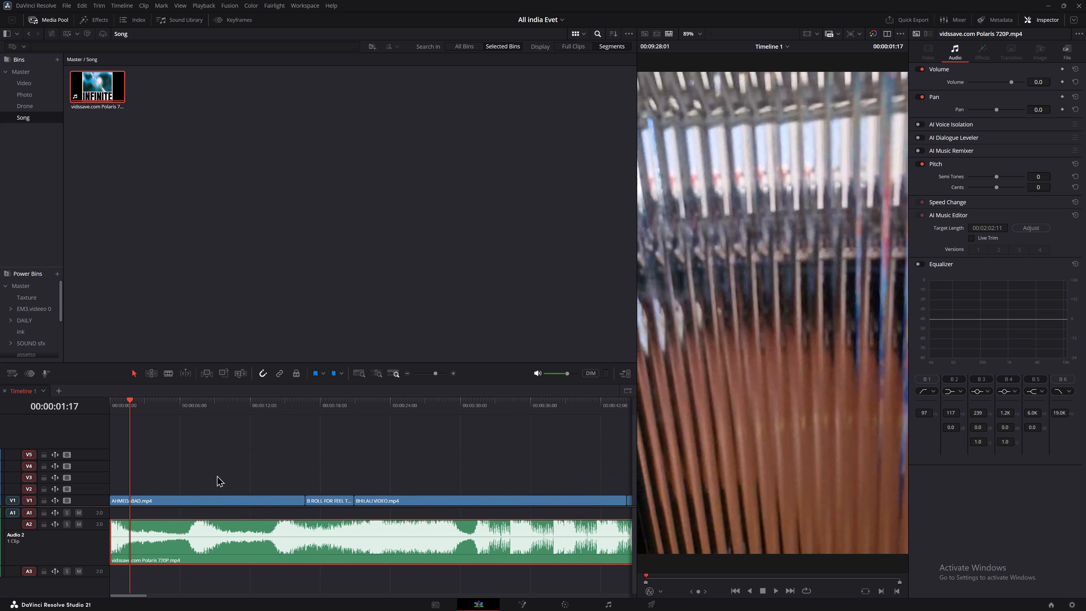
pyautogui.click(214, 475)
pyautogui.press('space')
pyautogui.press('space')
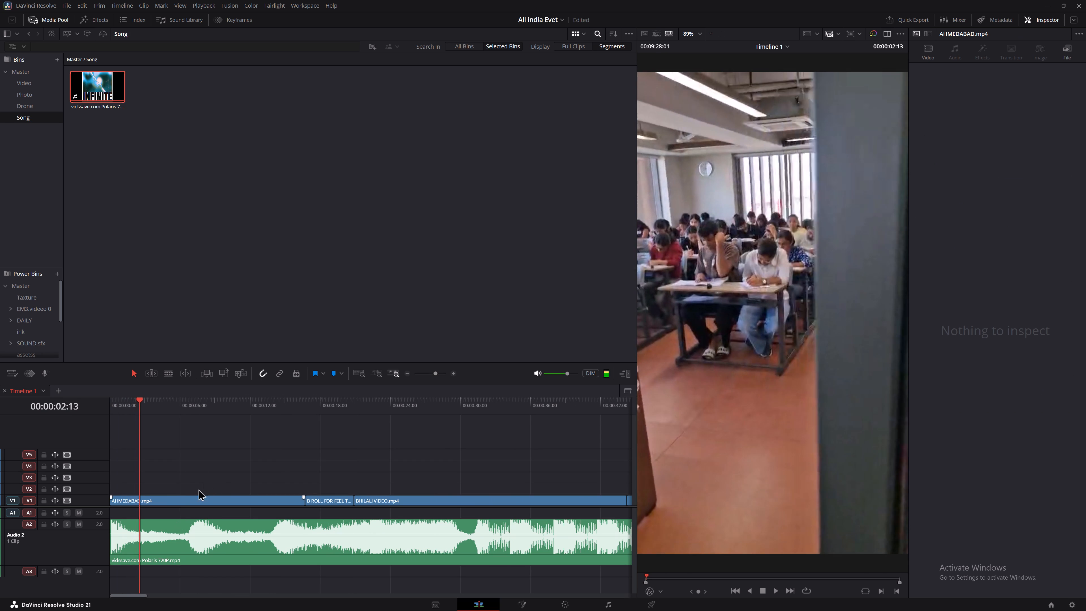
pyautogui.moveTo(136, 402); pyautogui.dragTo(15, 411)
pyautogui.press('space')
pyautogui.press('space')
pyautogui.moveTo(106, 414); pyautogui.dragTo(90, 414)
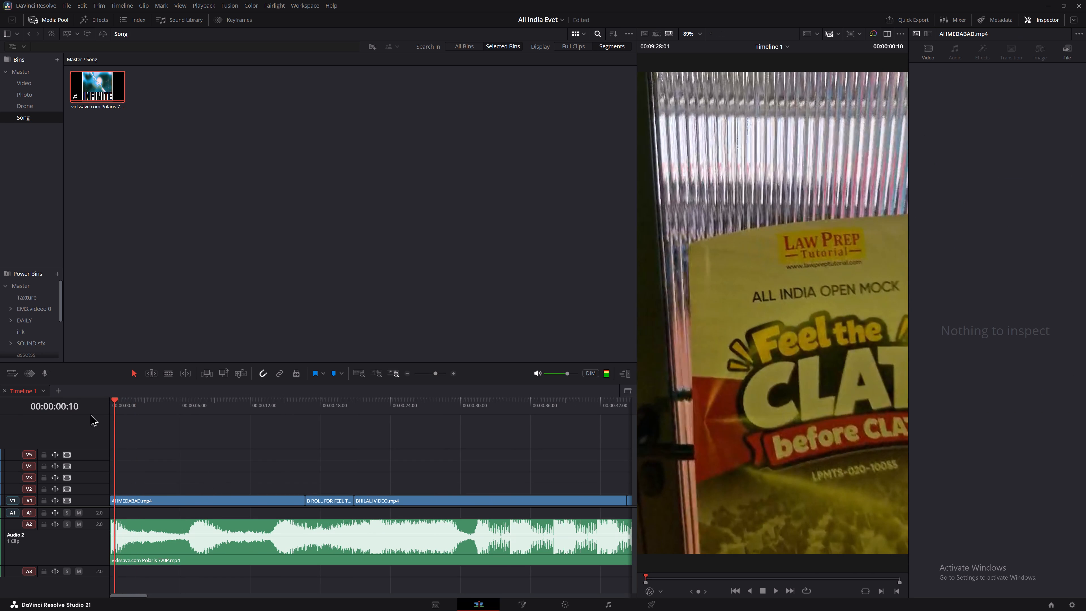
pyautogui.moveTo(90, 414); pyautogui.dragTo(82, 414)
pyautogui.moveTo(140, 406); pyautogui.dragTo(99, 410)
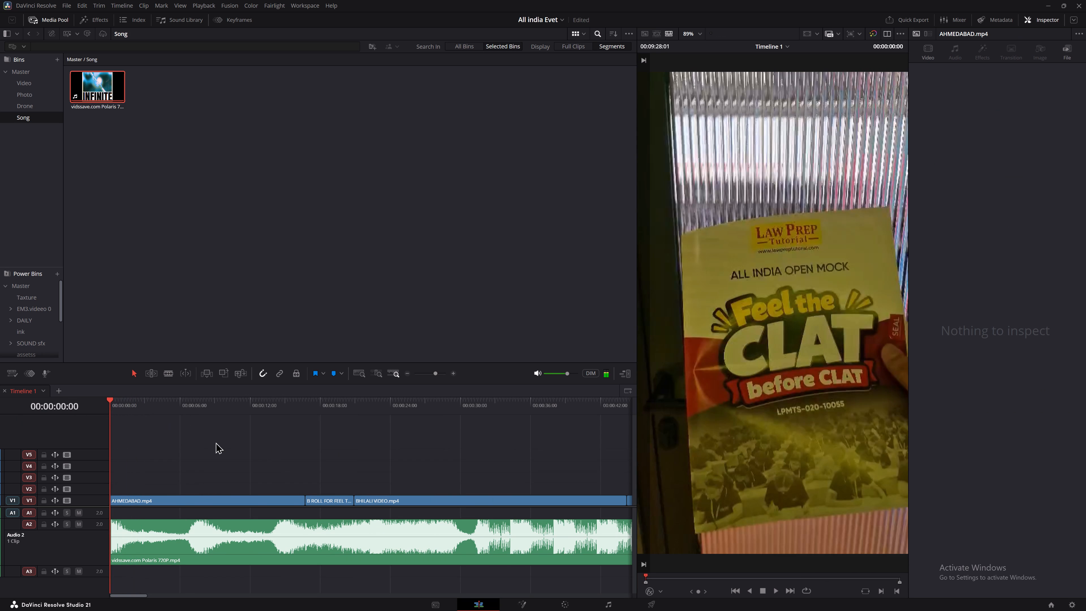
pyautogui.press('space')
pyautogui.moveTo(313, 460); pyautogui.dragTo(312, 460, button='middle')
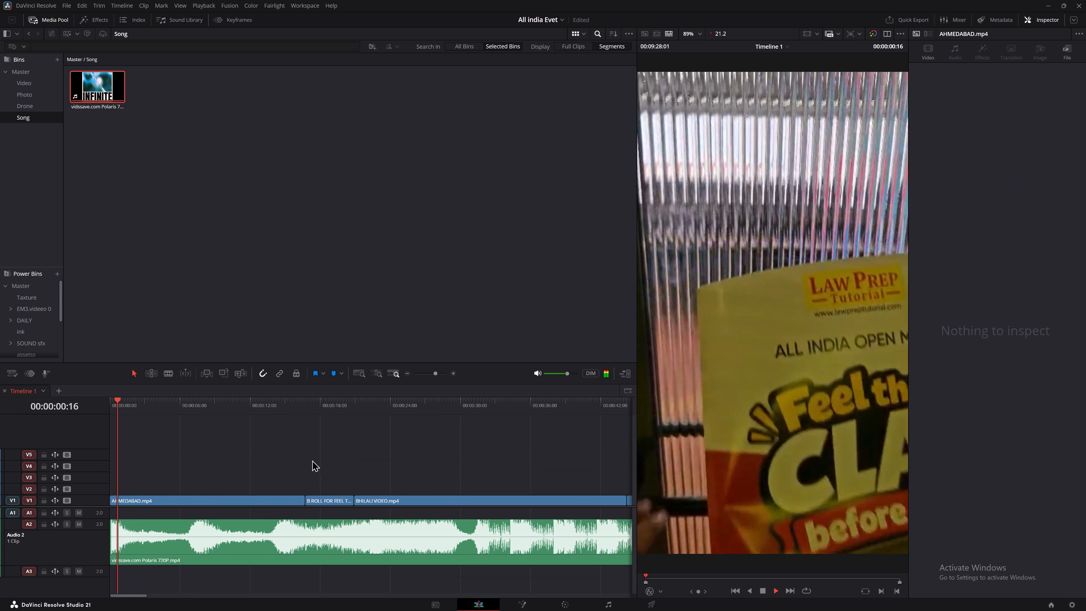
pyautogui.moveTo(312, 460); pyautogui.dragTo(230, 459, button='middle')
pyautogui.moveTo(310, 446); pyautogui.dragTo(296, 445, button='middle')
pyautogui.scroll(1, 296, 445)
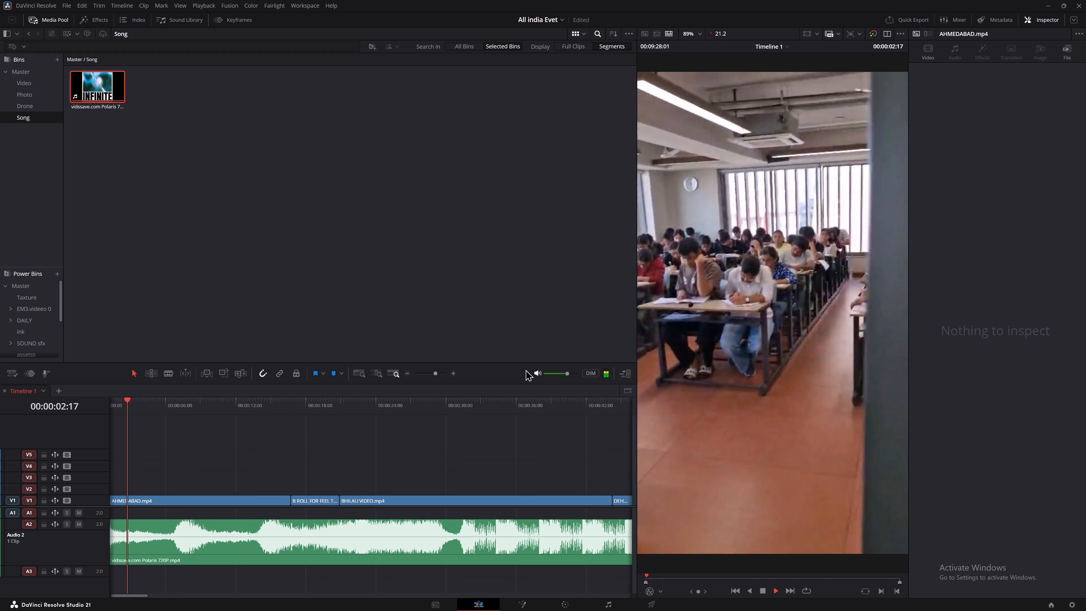
# Raise the playback monitoring volume to maximum, listen to the song's intro, and stop playback around 00:00:13:03.
pyautogui.moveTo(568, 369); pyautogui.dragTo(596, 368)
pyautogui.moveTo(576, 372); pyautogui.dragTo(587, 373)
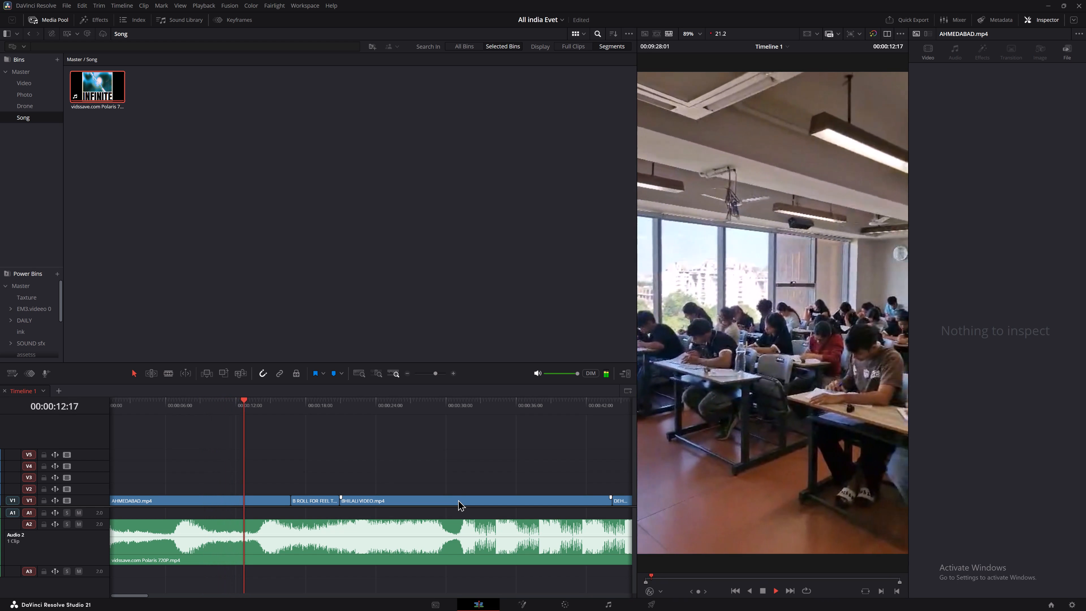
pyautogui.press('space')
# Save the project and close DaVinci Resolve.
pyautogui.hotkey('ctrl', 's')
pyautogui.hotkey('ctrl', 's')
pyautogui.hotkey('ctrl', 's')
pyautogui.click(1082, 0)
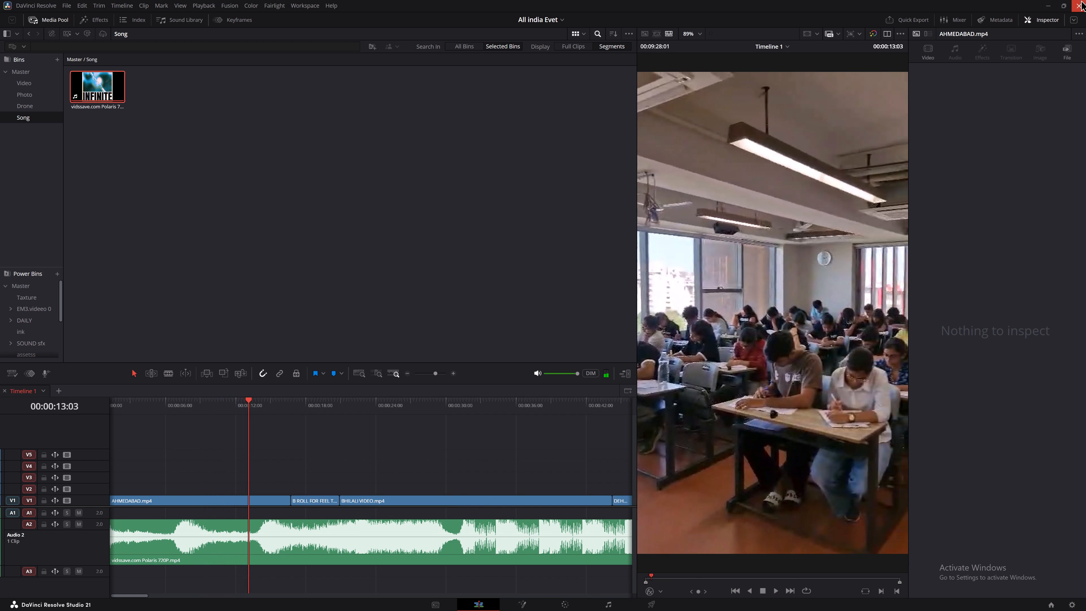
# Close the Chrome window showing the Swishy templates page.
pyautogui.click(816, 100)
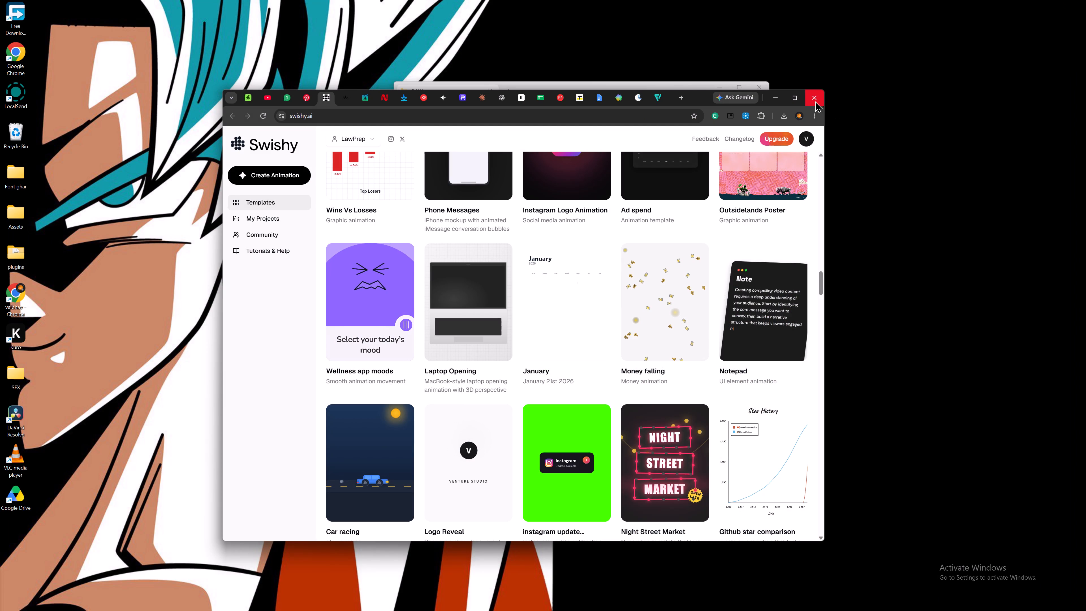